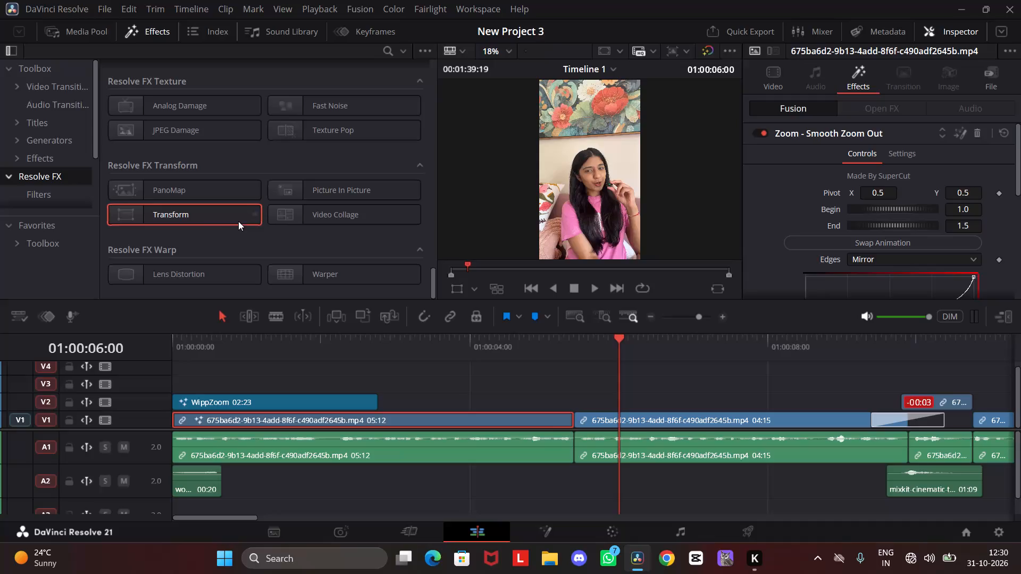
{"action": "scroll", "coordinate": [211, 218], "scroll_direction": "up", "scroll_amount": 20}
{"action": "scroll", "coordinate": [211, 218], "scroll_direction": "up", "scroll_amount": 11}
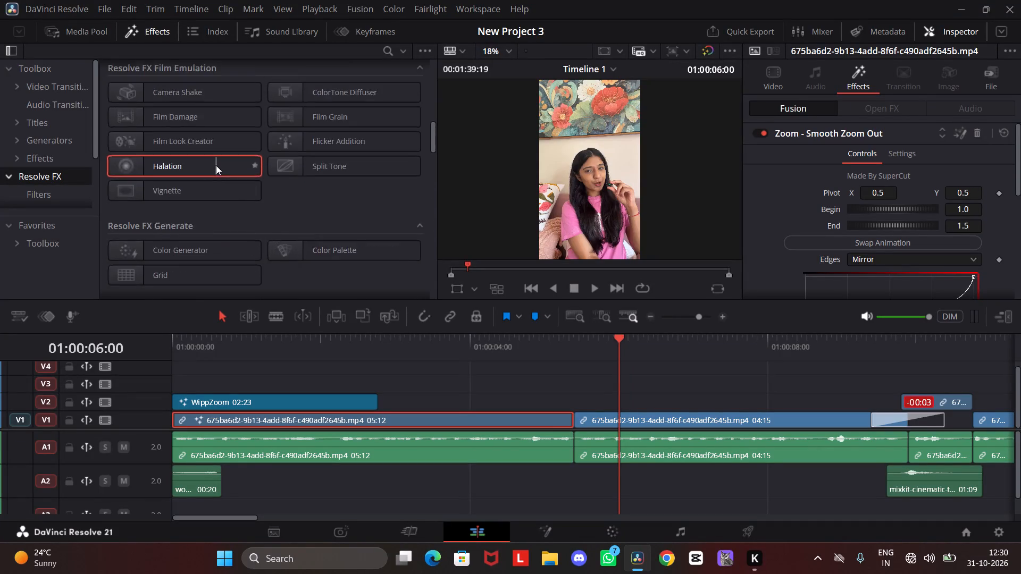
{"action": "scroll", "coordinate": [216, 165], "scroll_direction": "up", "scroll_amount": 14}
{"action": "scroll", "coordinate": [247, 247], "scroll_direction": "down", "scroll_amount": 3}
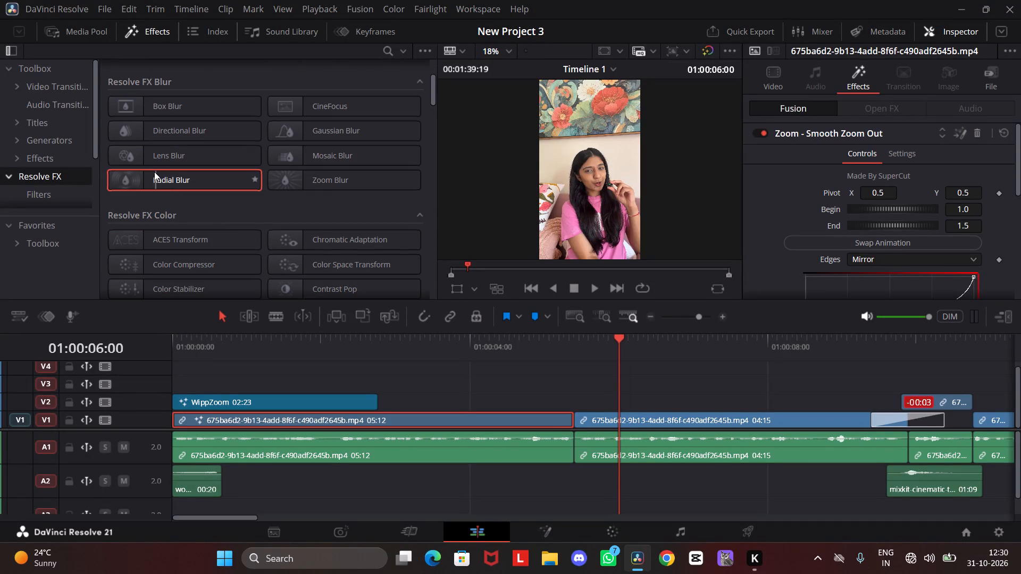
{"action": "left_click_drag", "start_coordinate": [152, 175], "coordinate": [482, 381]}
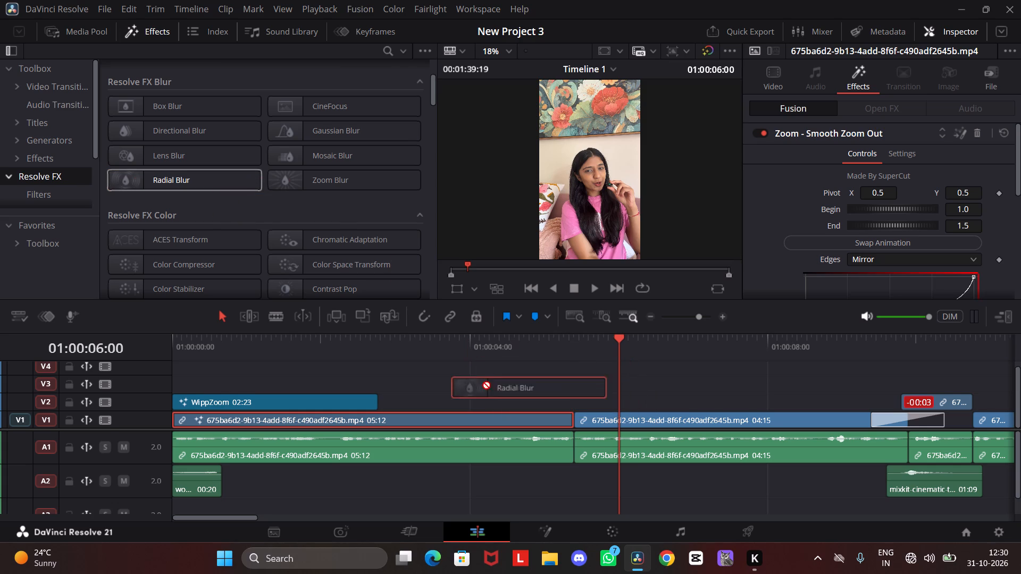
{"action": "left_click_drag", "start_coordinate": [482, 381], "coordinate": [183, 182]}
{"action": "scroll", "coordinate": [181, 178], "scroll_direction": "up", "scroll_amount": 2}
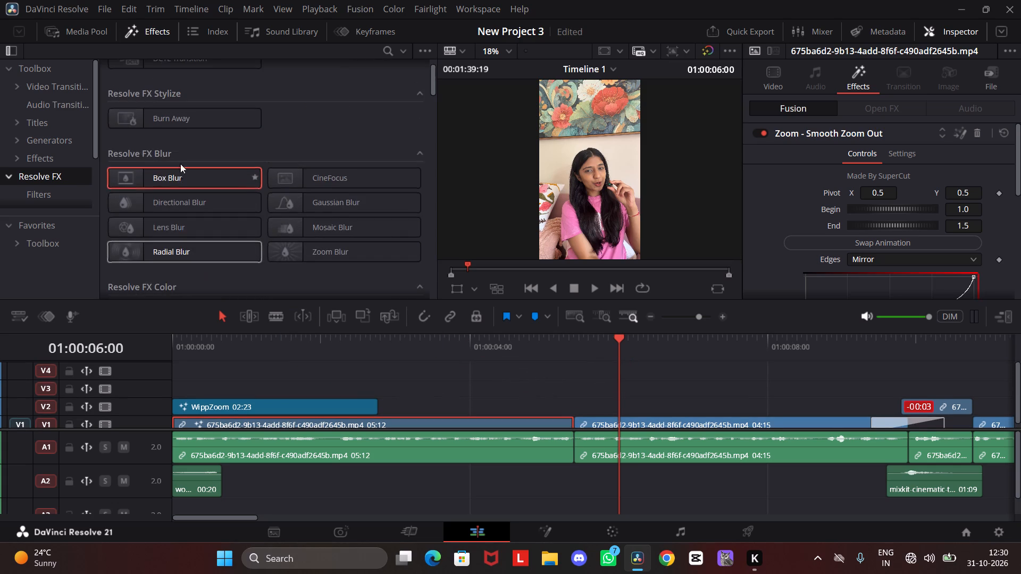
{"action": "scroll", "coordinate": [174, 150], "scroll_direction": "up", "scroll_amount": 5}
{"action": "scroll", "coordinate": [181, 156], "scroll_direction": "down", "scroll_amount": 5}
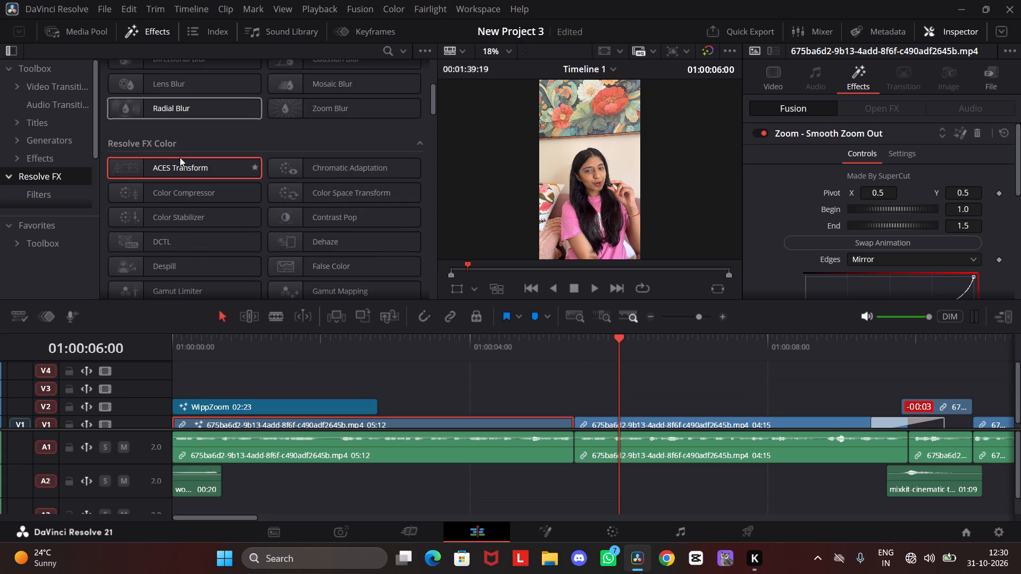
Place an Adjustment Clip effect on track V4 at the start of the timeline.
{"action": "left_click", "coordinate": [46, 139]}
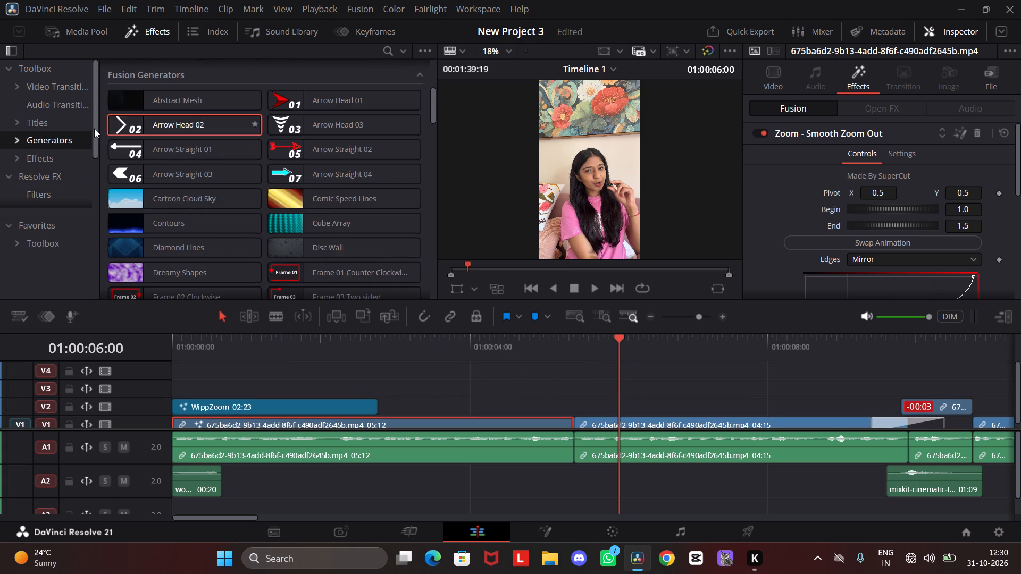
{"action": "scroll", "coordinate": [157, 162], "scroll_direction": "up", "scroll_amount": 18}
{"action": "scroll", "coordinate": [157, 156], "scroll_direction": "up", "scroll_amount": 7}
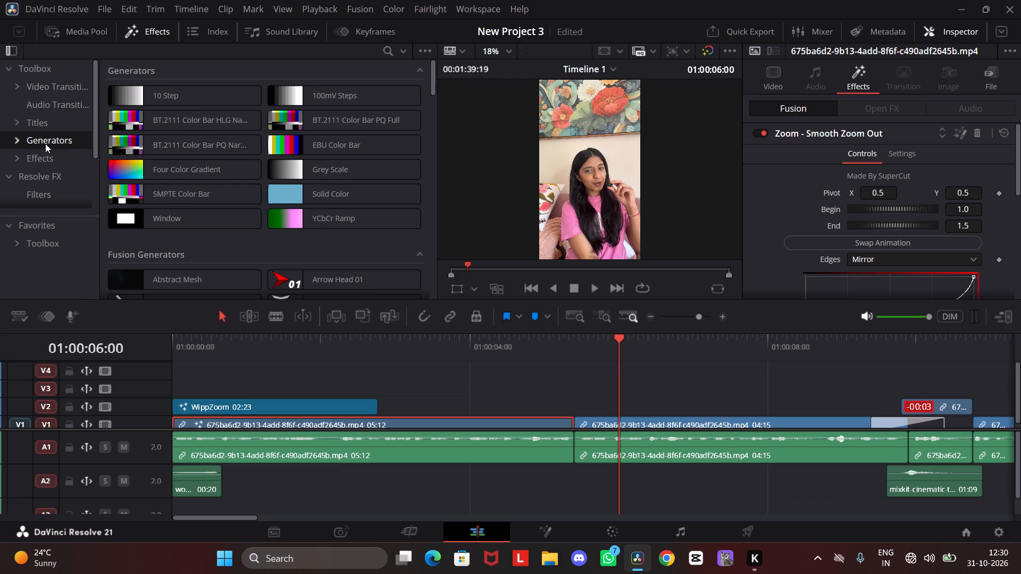
{"action": "left_click", "coordinate": [48, 159]}
{"action": "left_click_drag", "start_coordinate": [214, 99], "coordinate": [277, 218]}
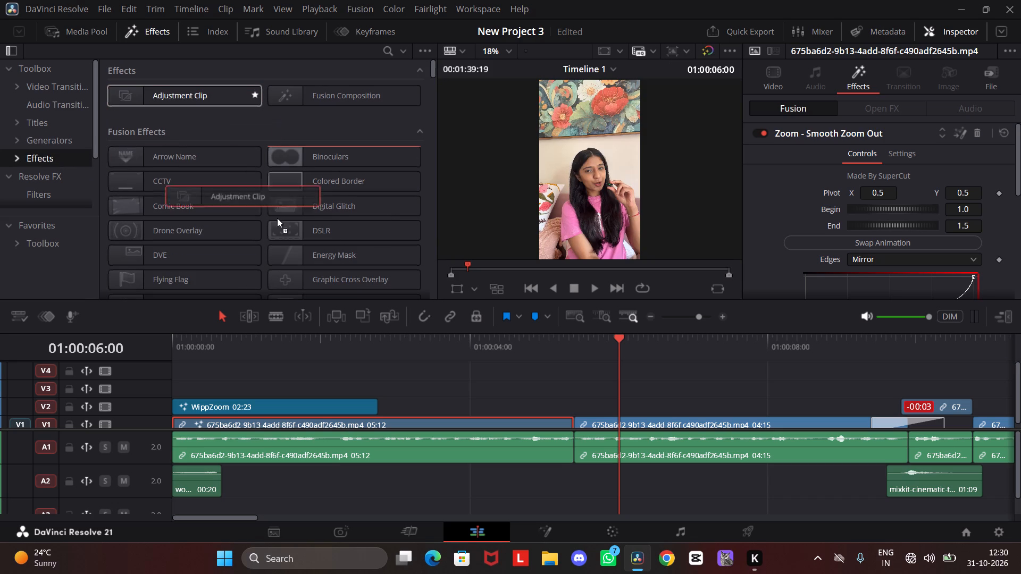
{"action": "left_click_drag", "start_coordinate": [277, 218], "coordinate": [166, 376]}
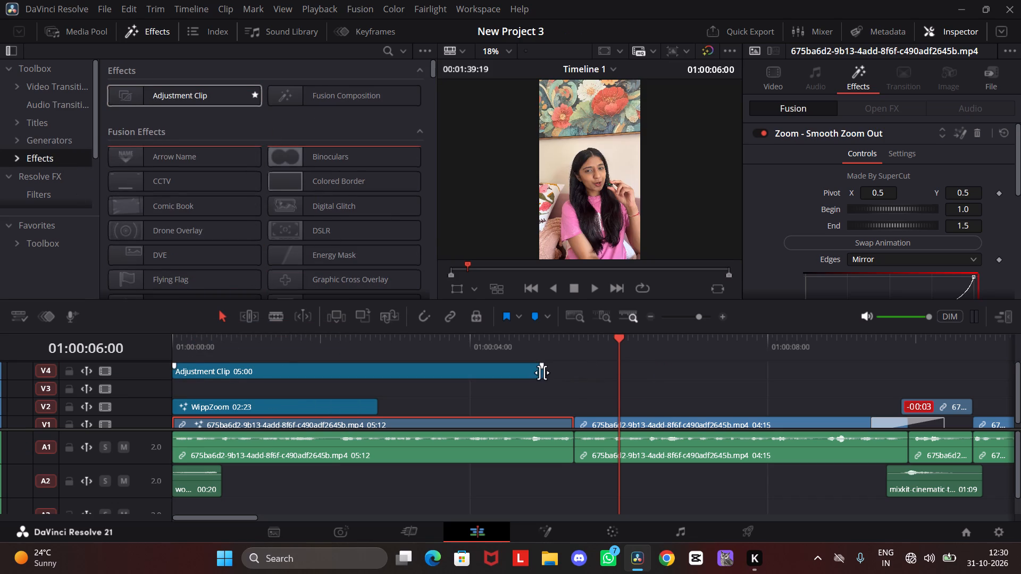
Extend the adjustment clip on V4 to the end of the last video clip, for a duration of 01:39:19.
{"action": "left_click_drag", "start_coordinate": [542, 373], "coordinate": [1006, 440]}
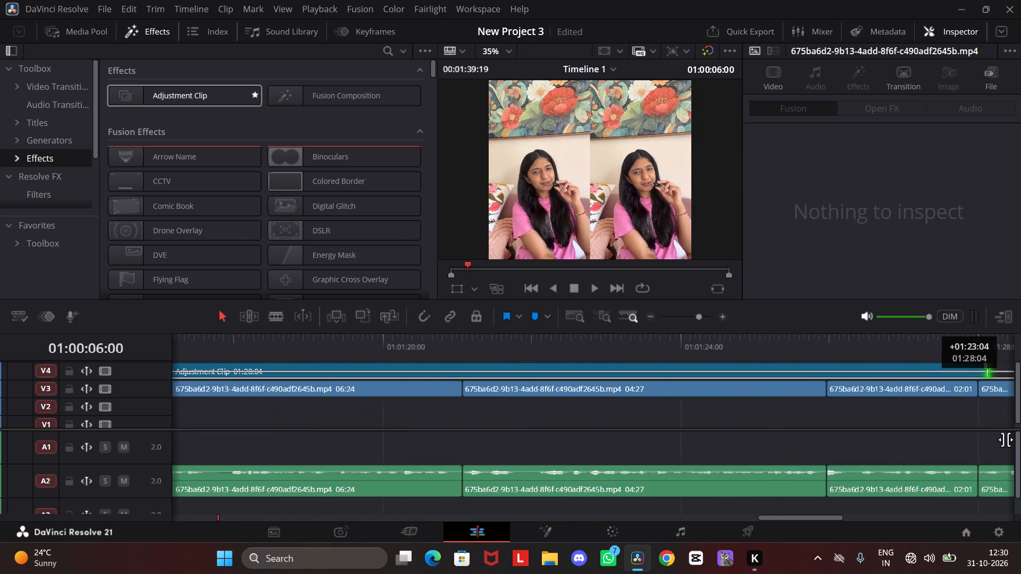
{"action": "left_click_drag", "start_coordinate": [1006, 440], "coordinate": [1019, 449]}
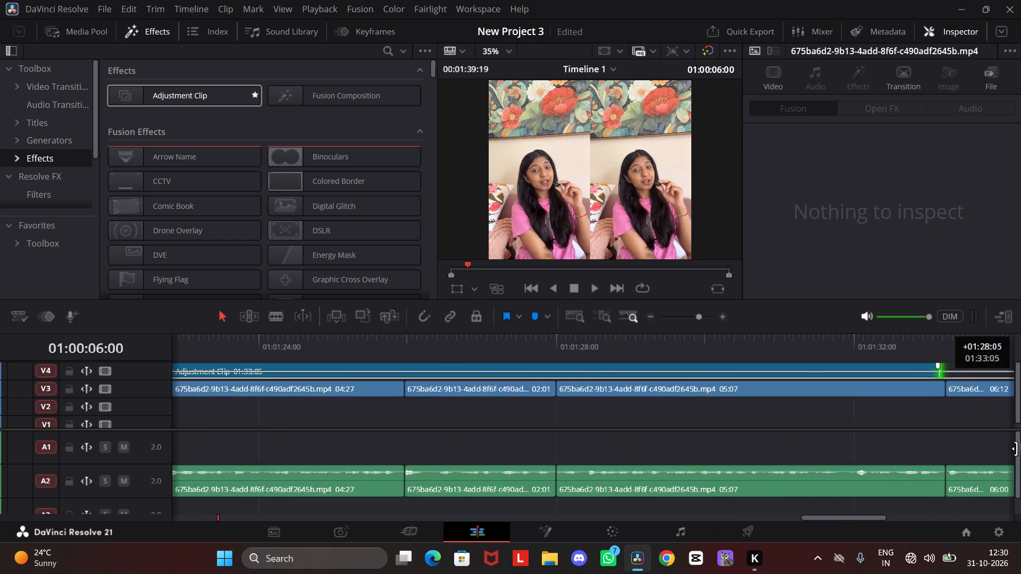
{"action": "left_click_drag", "start_coordinate": [1019, 449], "coordinate": [772, 428]}
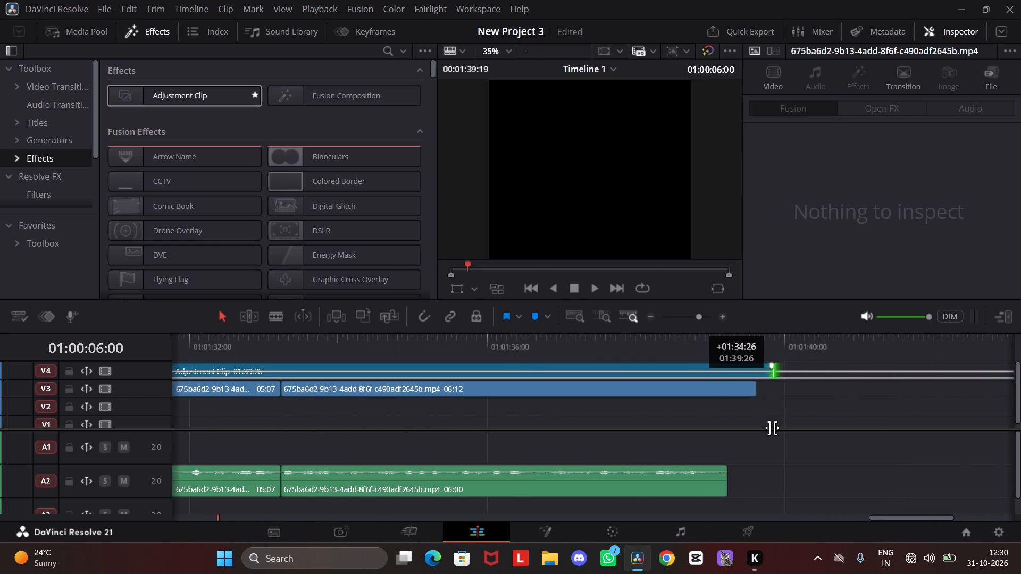
{"action": "left_click_drag", "start_coordinate": [772, 428], "coordinate": [756, 433]}
Return the playhead to the timeline start at 01:00:00:00.
{"action": "left_click_drag", "start_coordinate": [555, 346], "coordinate": [355, 354]}
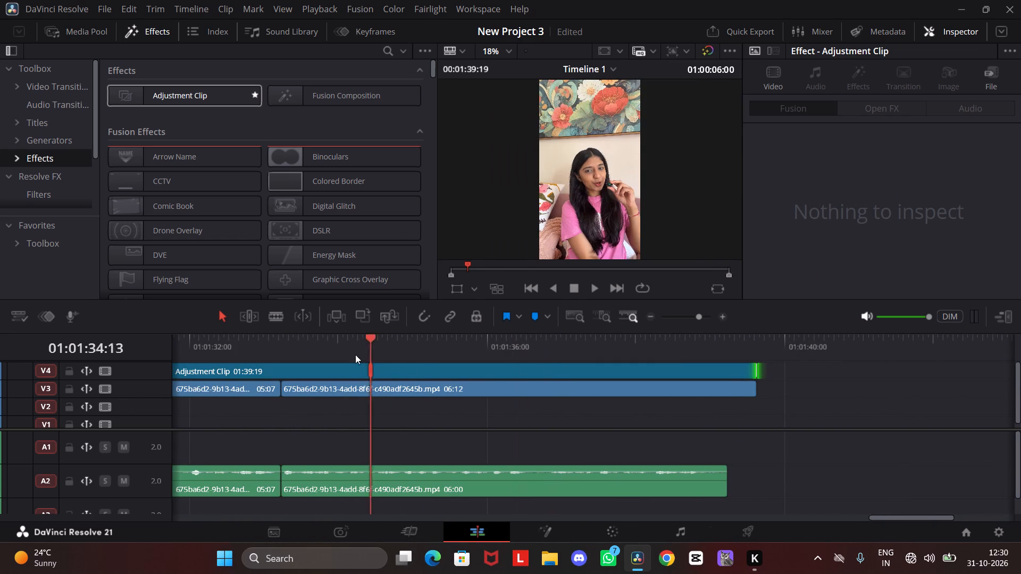
{"action": "left_click_drag", "start_coordinate": [355, 354], "coordinate": [53, 362]}
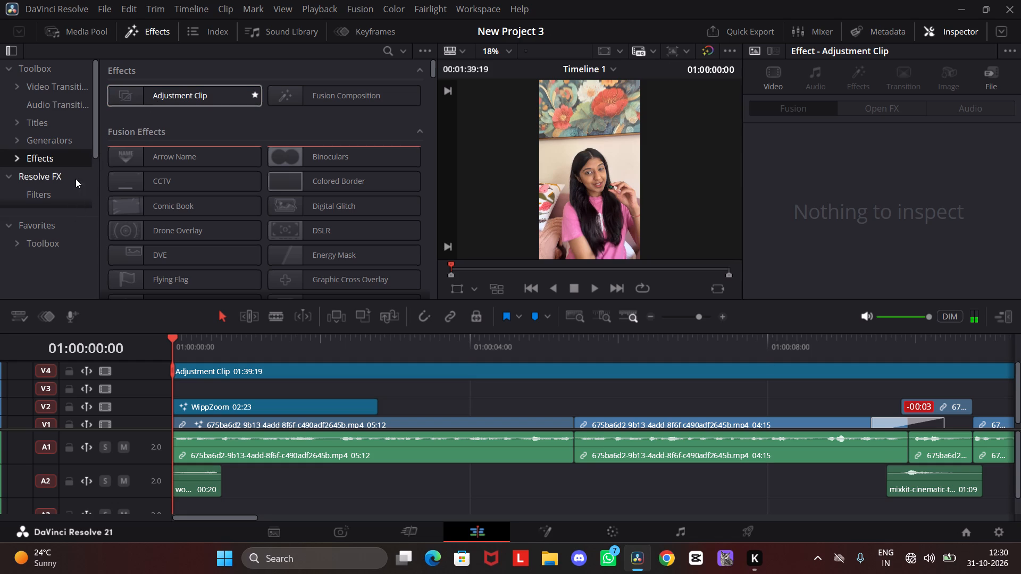
Look through the Resolve FX library from Color to Transform, previewing stylize, temporal, texture and transform effects on the opening frame.
{"action": "left_click", "coordinate": [63, 173]}
{"action": "scroll", "coordinate": [345, 102], "scroll_direction": "down", "scroll_amount": 7}
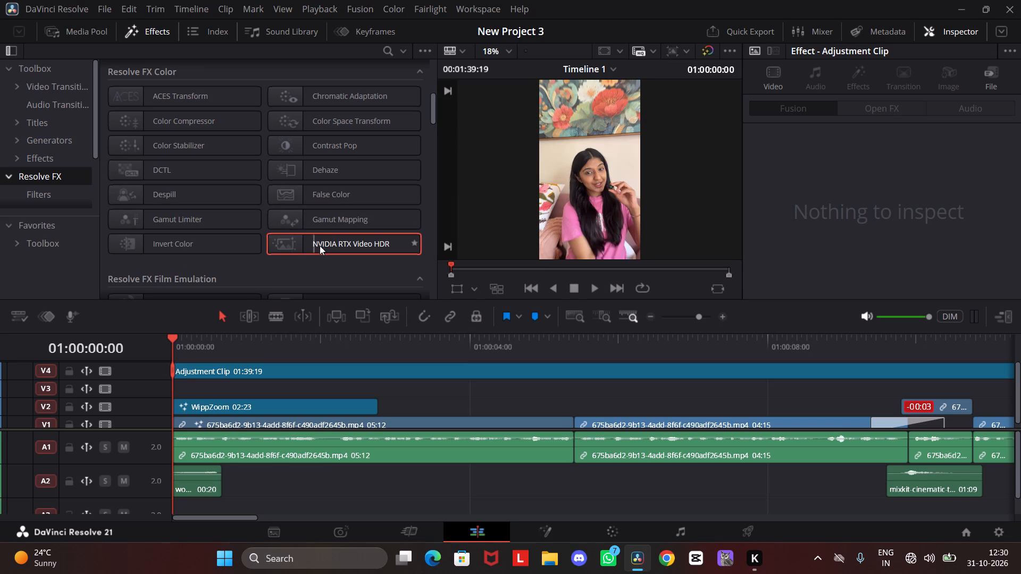
{"action": "scroll", "coordinate": [326, 226], "scroll_direction": "down", "scroll_amount": 3}
{"action": "scroll", "coordinate": [270, 220], "scroll_direction": "down", "scroll_amount": 3}
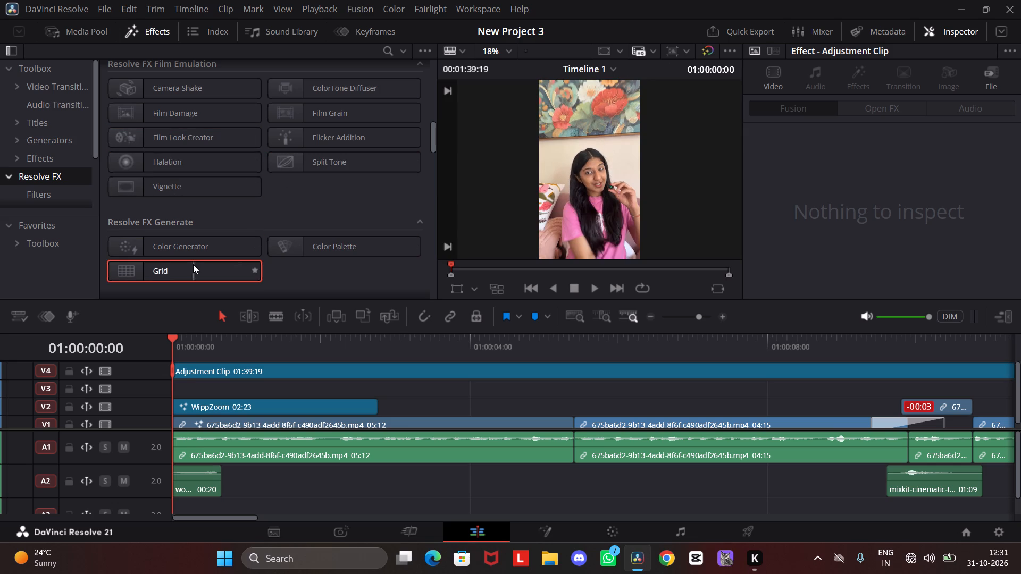
{"action": "scroll", "coordinate": [279, 197], "scroll_direction": "down", "scroll_amount": 4}
{"action": "scroll", "coordinate": [175, 199], "scroll_direction": "down", "scroll_amount": 9}
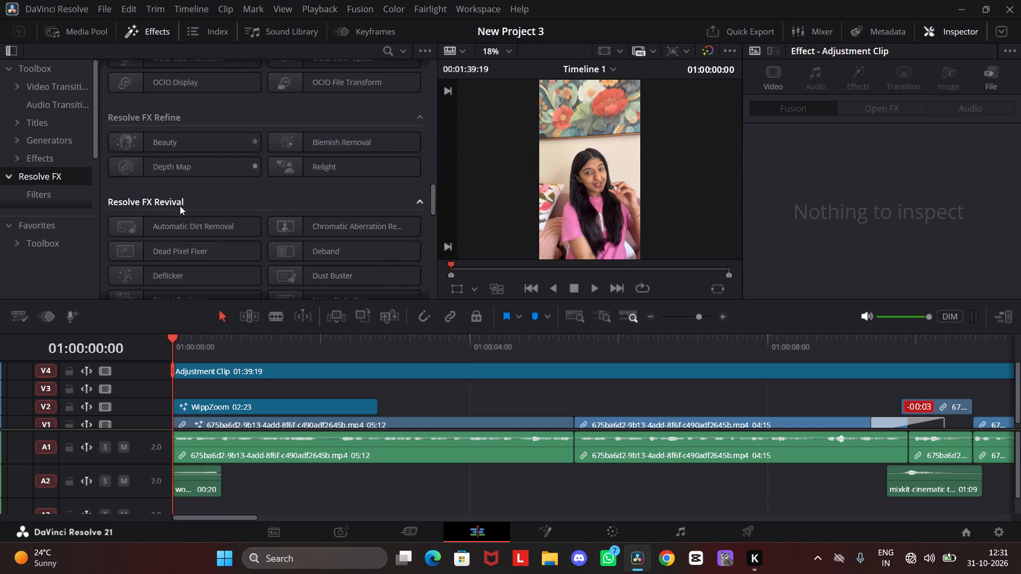
{"action": "scroll", "coordinate": [180, 201], "scroll_direction": "down", "scroll_amount": 4}
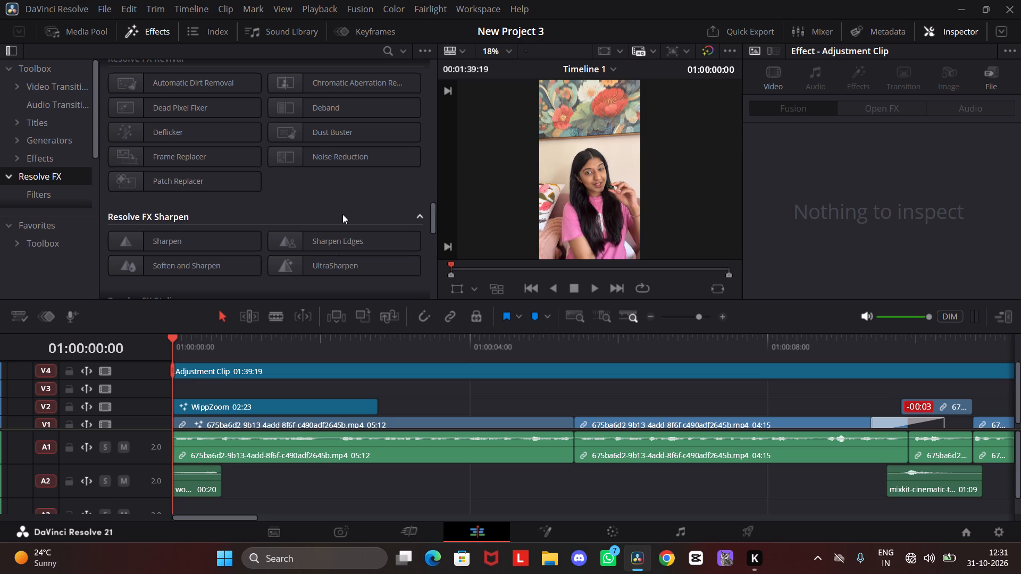
{"action": "scroll", "coordinate": [221, 260], "scroll_direction": "down", "scroll_amount": 1}
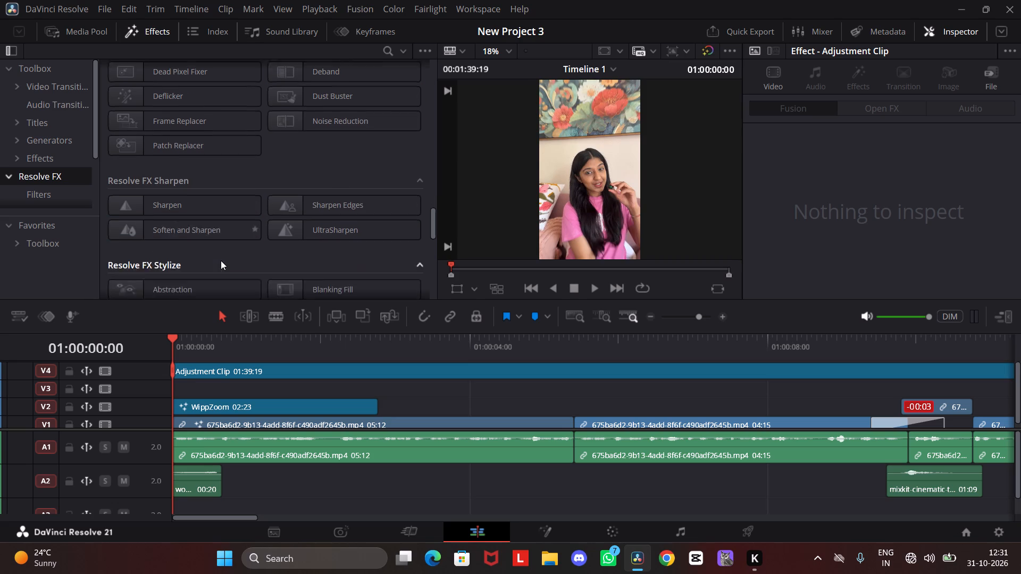
{"action": "scroll", "coordinate": [221, 260], "scroll_direction": "down", "scroll_amount": 2}
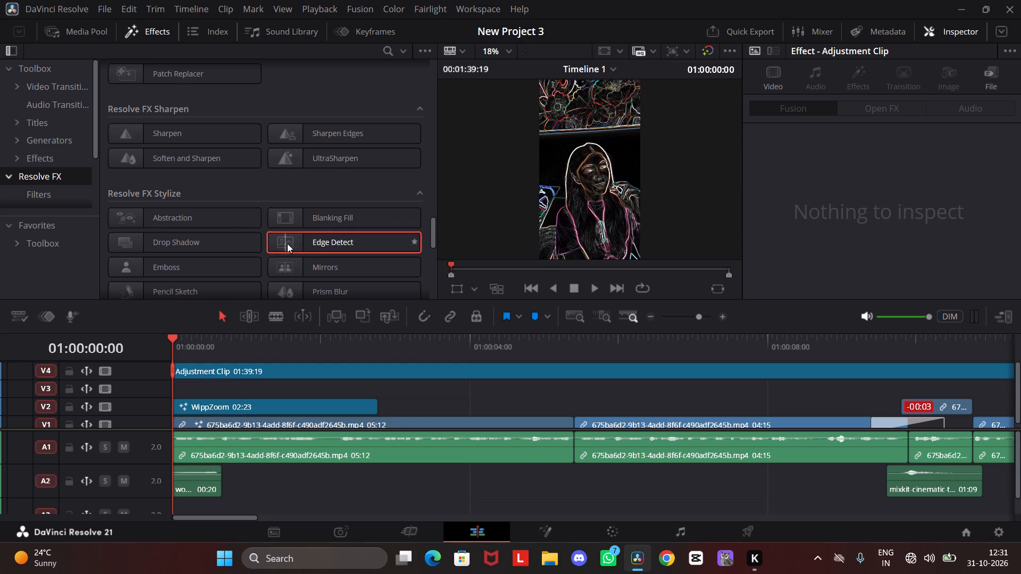
{"action": "scroll", "coordinate": [314, 242], "scroll_direction": "down", "scroll_amount": 1}
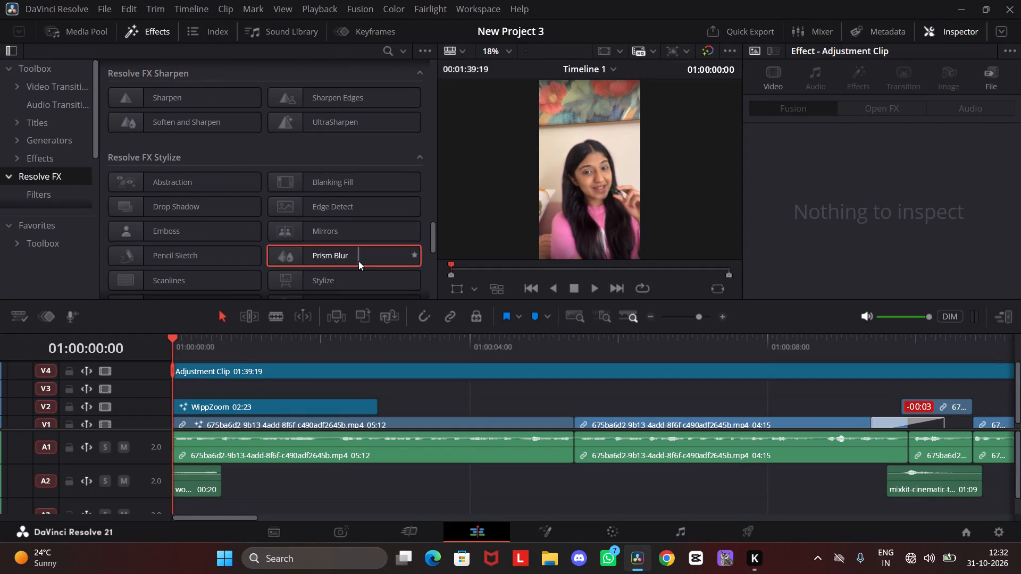
{"action": "scroll", "coordinate": [358, 261], "scroll_direction": "down", "scroll_amount": 2}
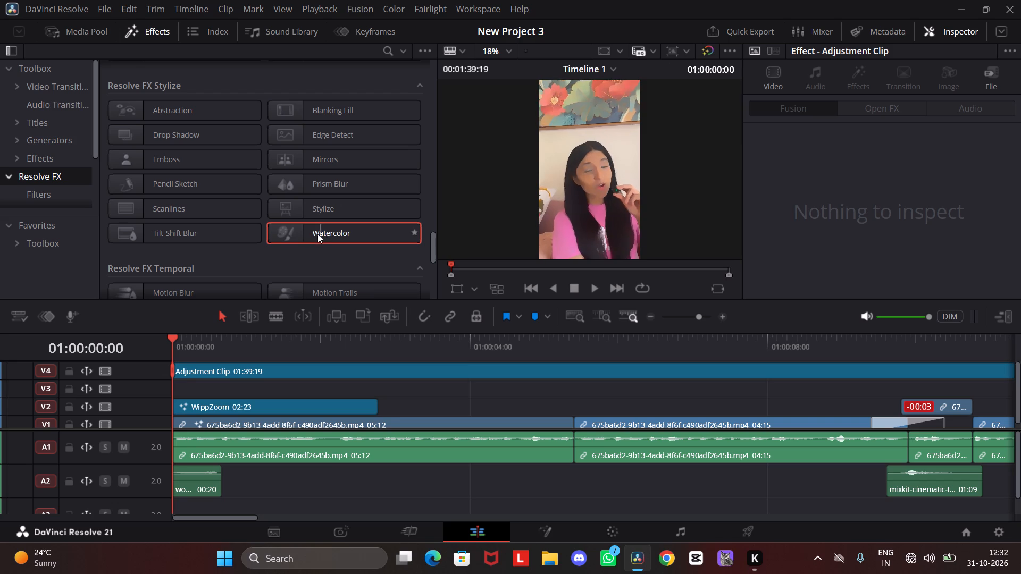
{"action": "scroll", "coordinate": [146, 248], "scroll_direction": "down", "scroll_amount": 4}
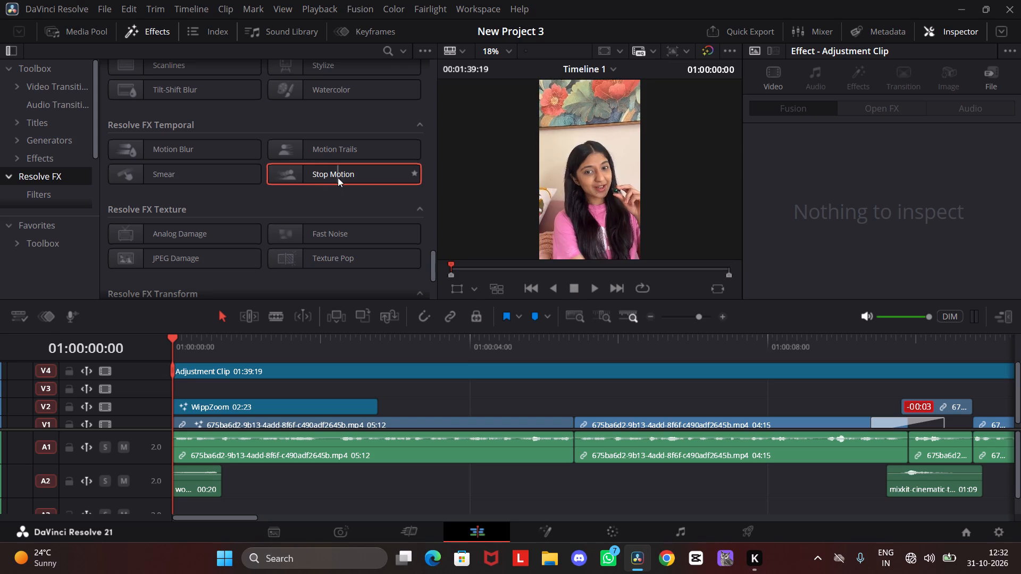
{"action": "scroll", "coordinate": [164, 199], "scroll_direction": "down", "scroll_amount": 1}
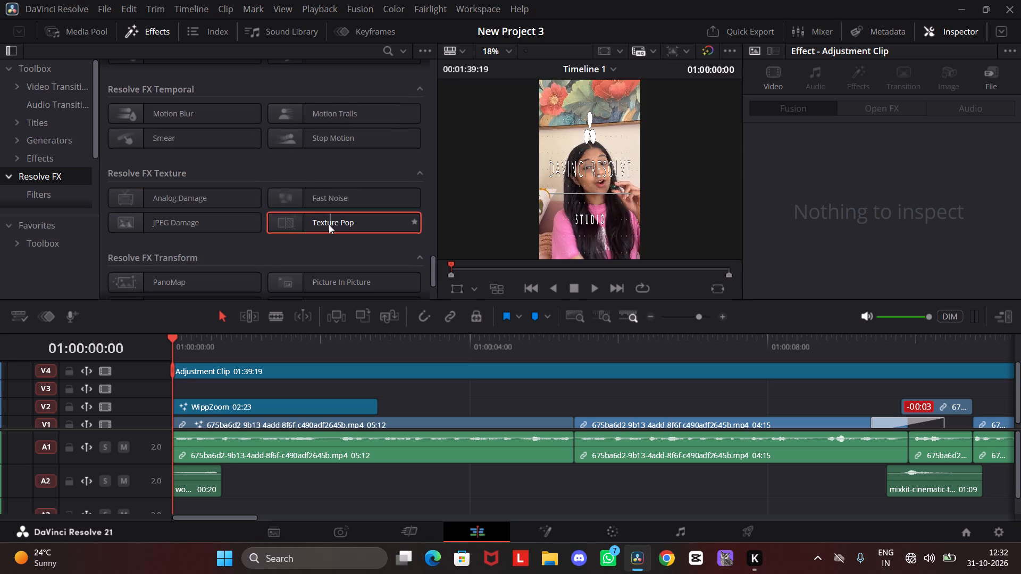
{"action": "scroll", "coordinate": [312, 223], "scroll_direction": "down", "scroll_amount": 2}
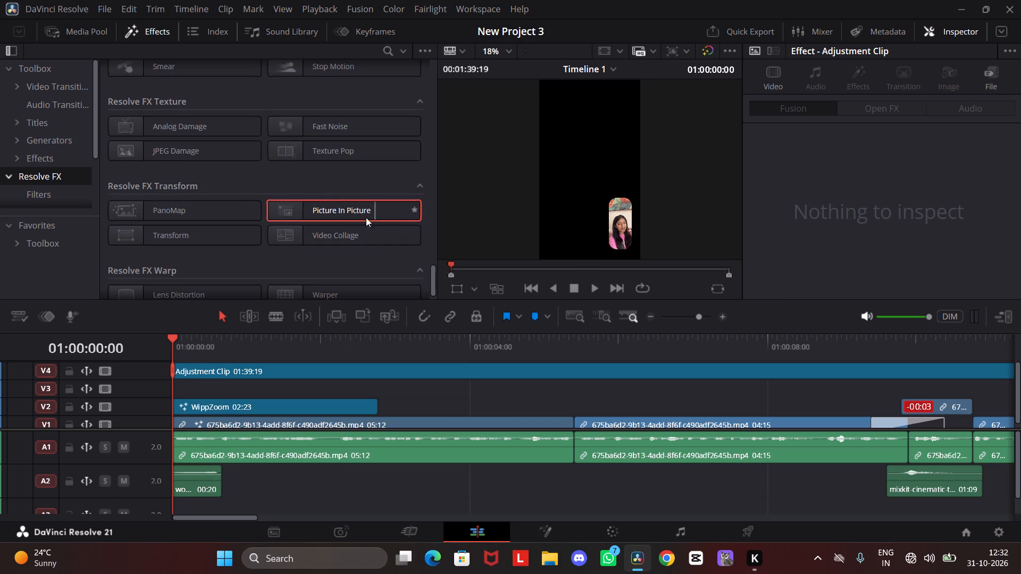
Look back through the Resolve FX groups, including Sharpen, Light, Film Emulation and Color, for an effect to use.
{"action": "scroll", "coordinate": [169, 231], "scroll_direction": "up", "scroll_amount": 11}
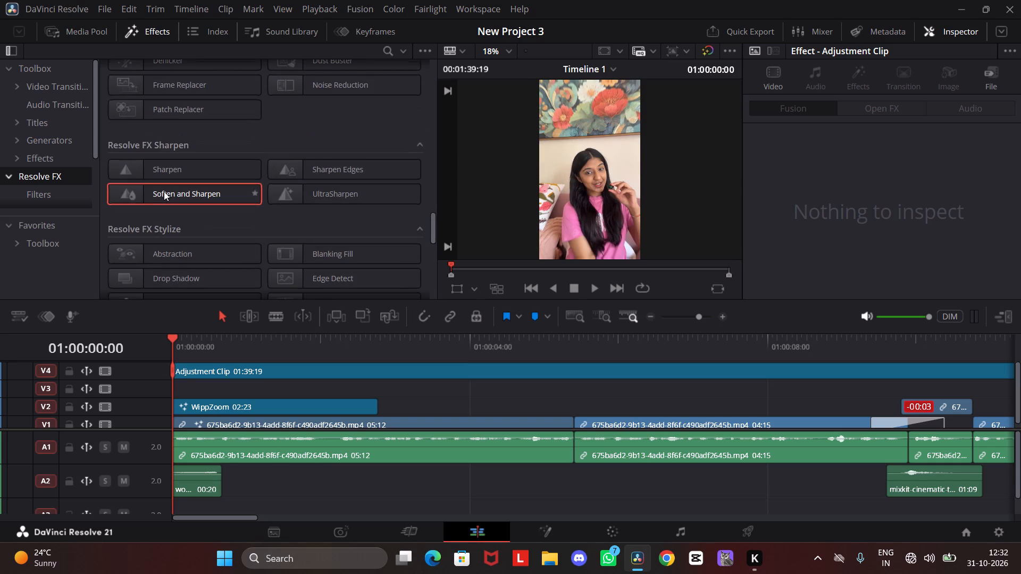
{"action": "scroll", "coordinate": [164, 191], "scroll_direction": "up", "scroll_amount": 13}
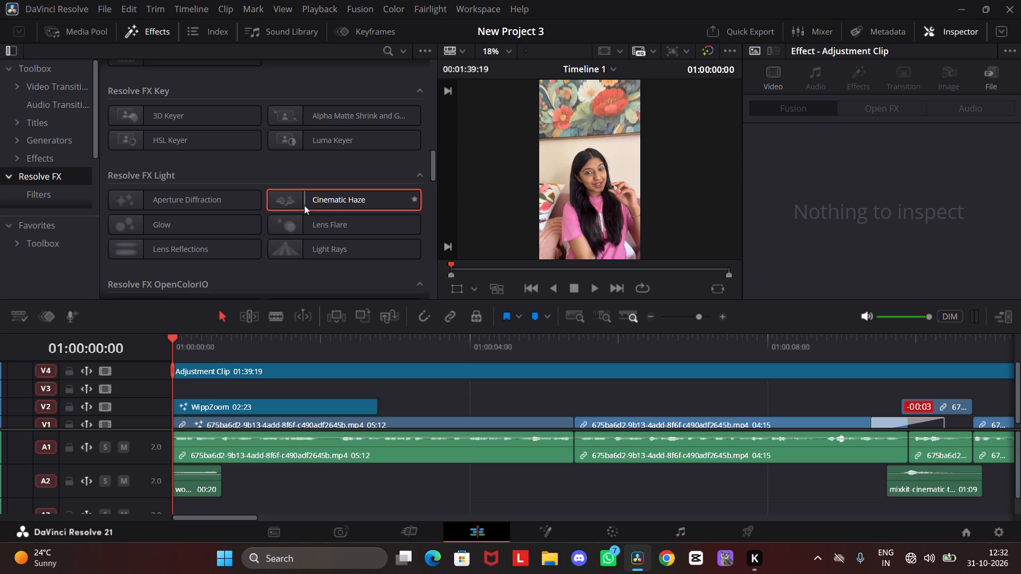
{"action": "scroll", "coordinate": [320, 141], "scroll_direction": "up", "scroll_amount": 3}
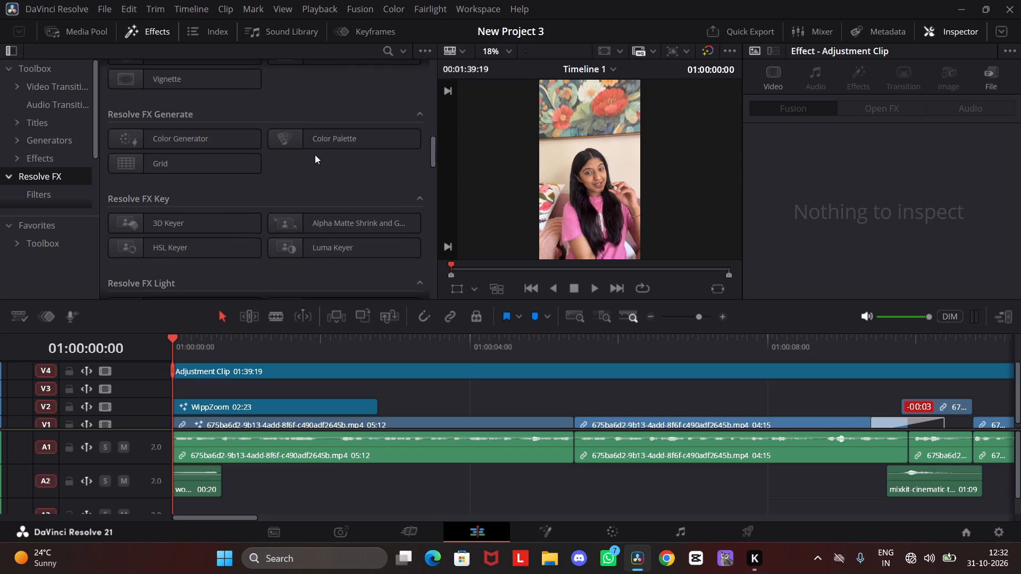
{"action": "scroll", "coordinate": [327, 156], "scroll_direction": "up", "scroll_amount": 7}
{"action": "scroll", "coordinate": [279, 165], "scroll_direction": "down", "scroll_amount": 3}
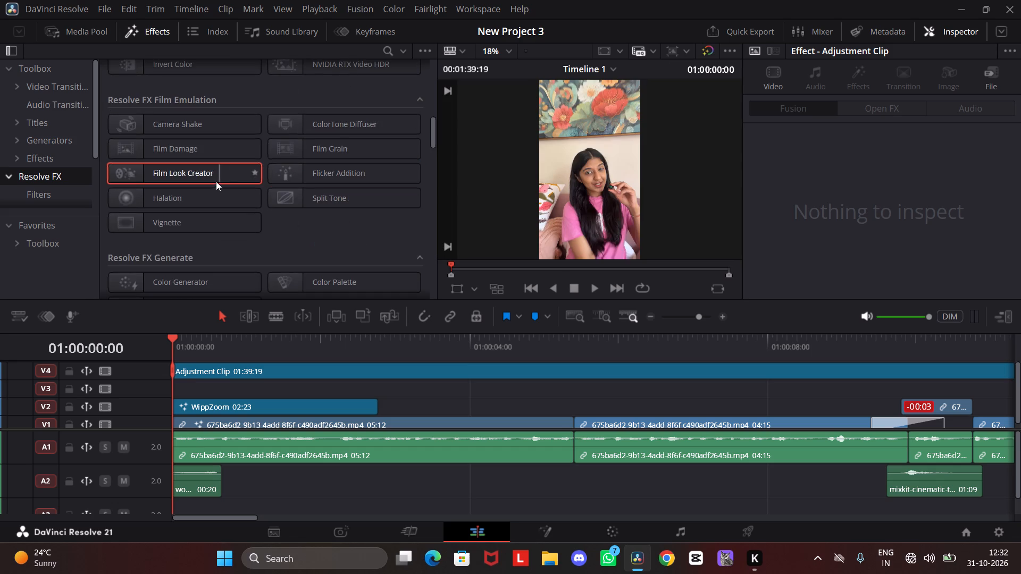
{"action": "scroll", "coordinate": [213, 183], "scroll_direction": "up", "scroll_amount": 9}
{"action": "scroll", "coordinate": [232, 170], "scroll_direction": "down", "scroll_amount": 5}
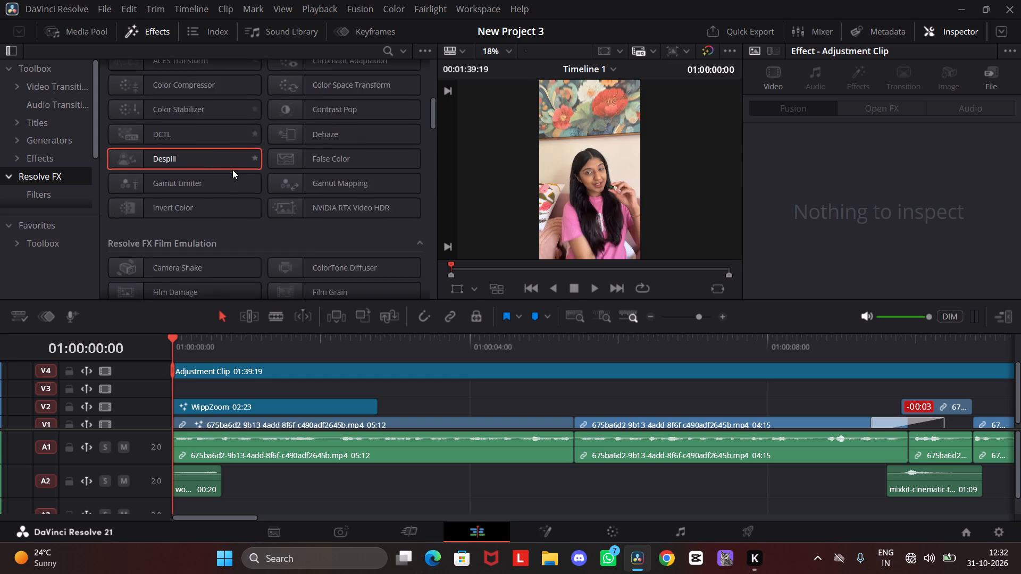
{"action": "scroll", "coordinate": [232, 170], "scroll_direction": "down", "scroll_amount": 20}
{"action": "scroll", "coordinate": [232, 170], "scroll_direction": "down", "scroll_amount": 20}
{"action": "scroll", "coordinate": [232, 170], "scroll_direction": "down", "scroll_amount": 5}
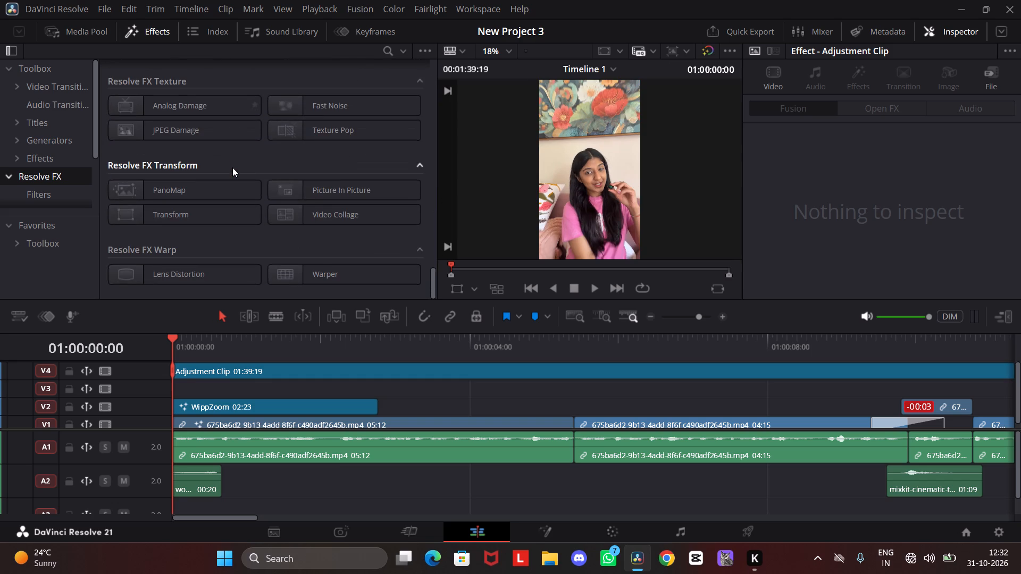
{"action": "scroll", "coordinate": [232, 167], "scroll_direction": "down", "scroll_amount": 3}
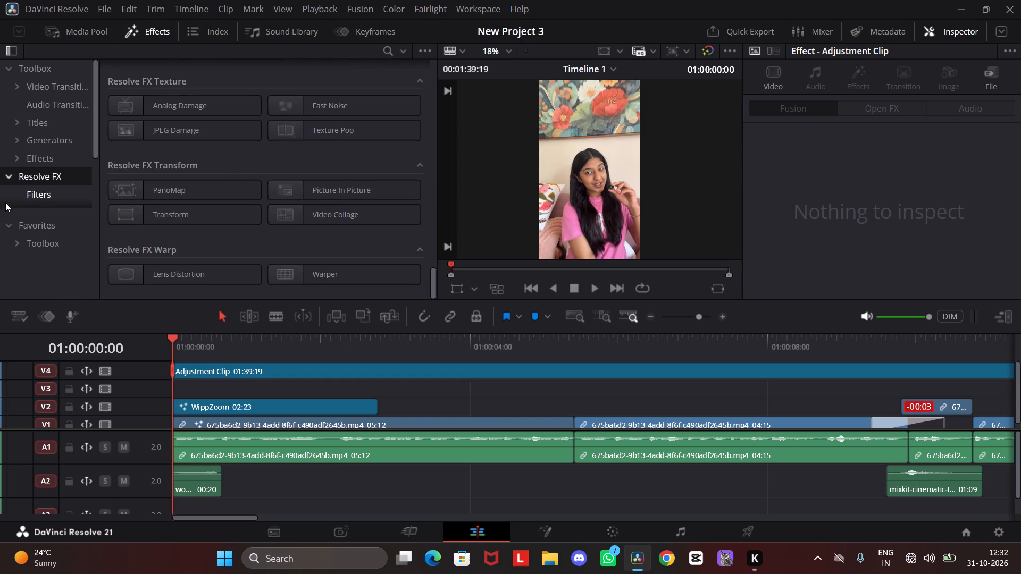
Look through the Resolve FX transitions and filters, previewing the Blur, Color and Film Emulation effects on the opening frame.
{"action": "left_click", "coordinate": [28, 190]}
{"action": "scroll", "coordinate": [29, 186], "scroll_direction": "down", "scroll_amount": 3}
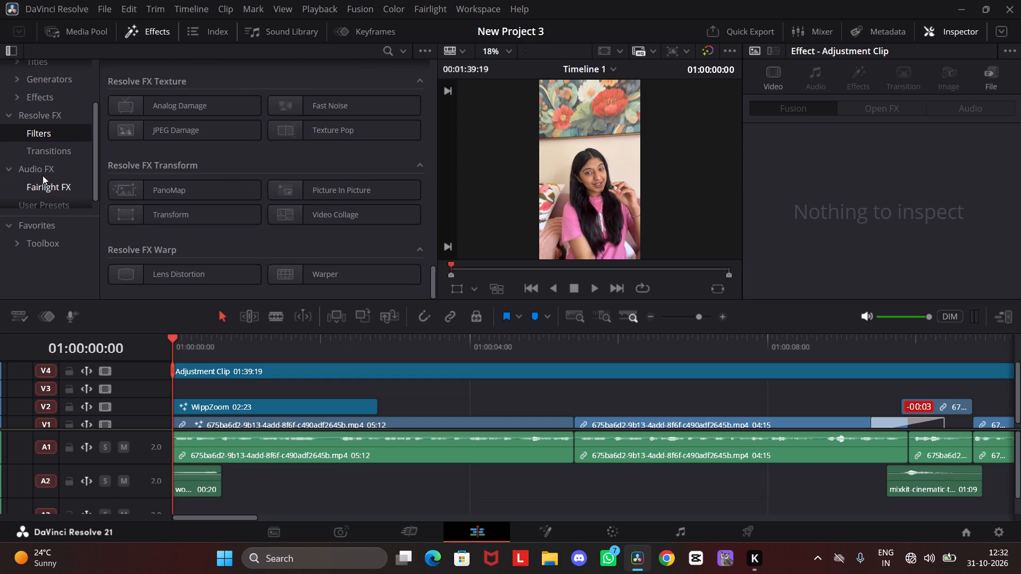
{"action": "left_click", "coordinate": [52, 153]}
{"action": "left_click", "coordinate": [54, 131]}
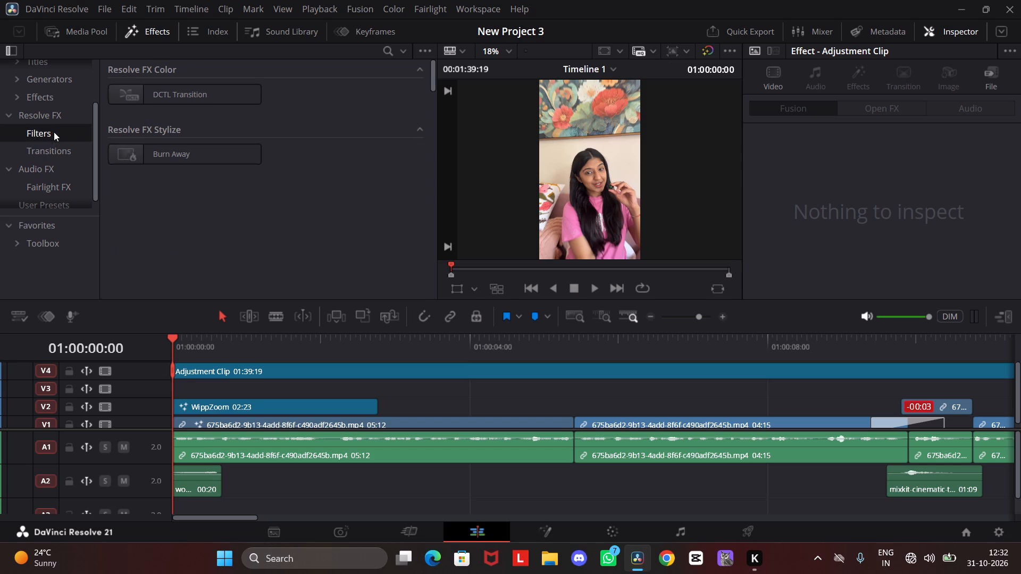
{"action": "scroll", "coordinate": [229, 166], "scroll_direction": "up", "scroll_amount": 4}
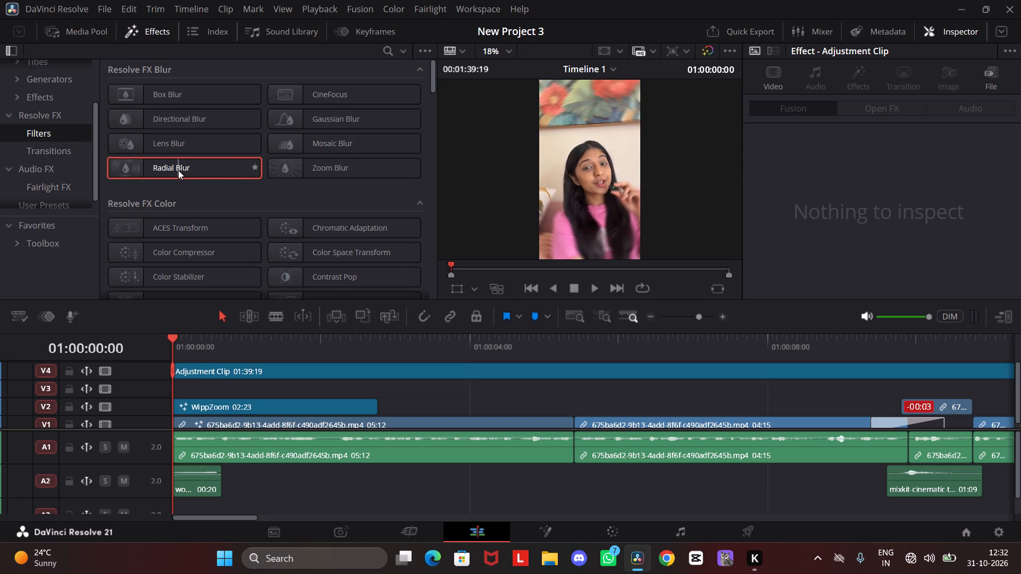
{"action": "left_click", "coordinate": [178, 170]}
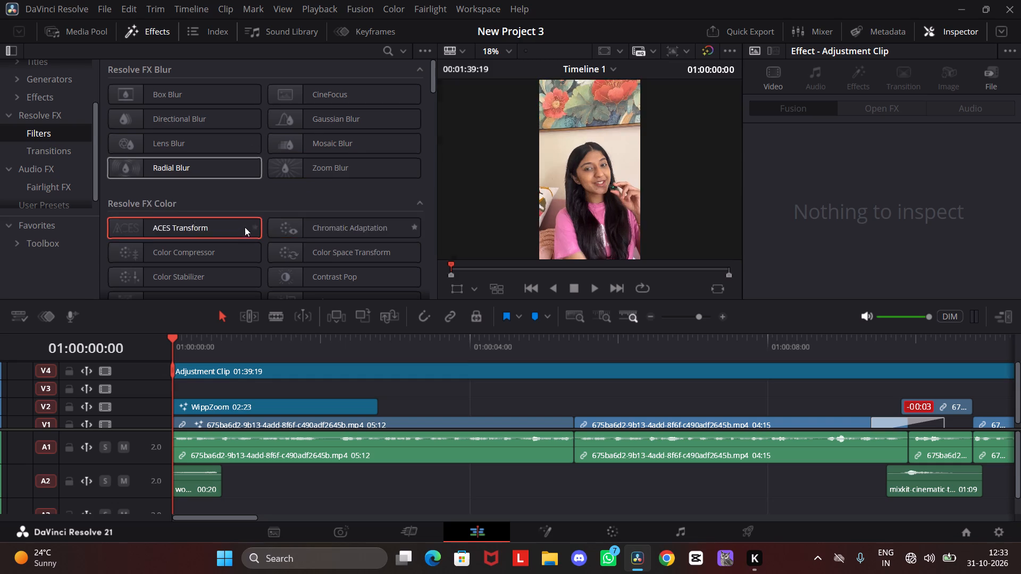
{"action": "scroll", "coordinate": [240, 231], "scroll_direction": "down", "scroll_amount": 2}
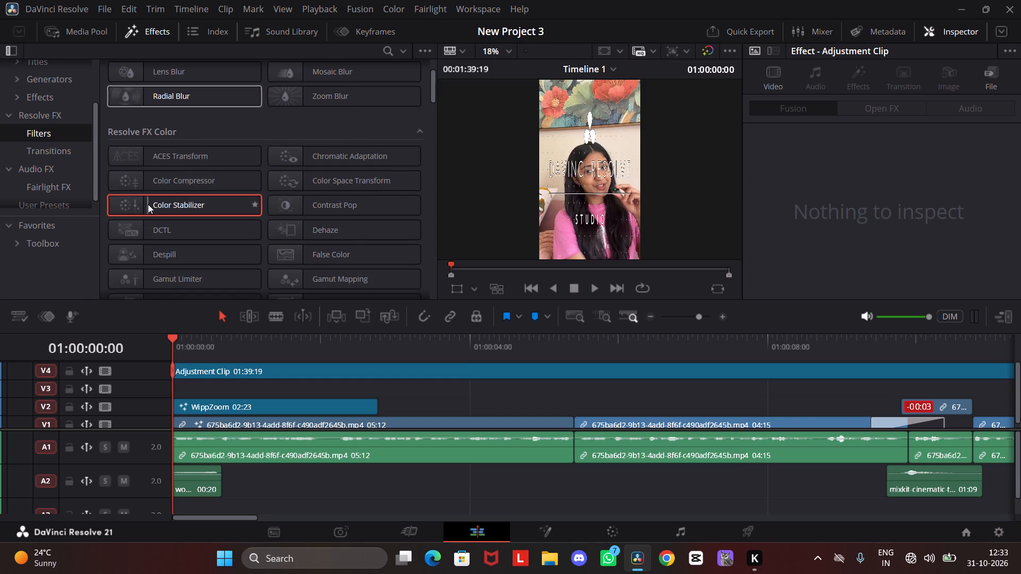
{"action": "scroll", "coordinate": [139, 260], "scroll_direction": "down", "scroll_amount": 3}
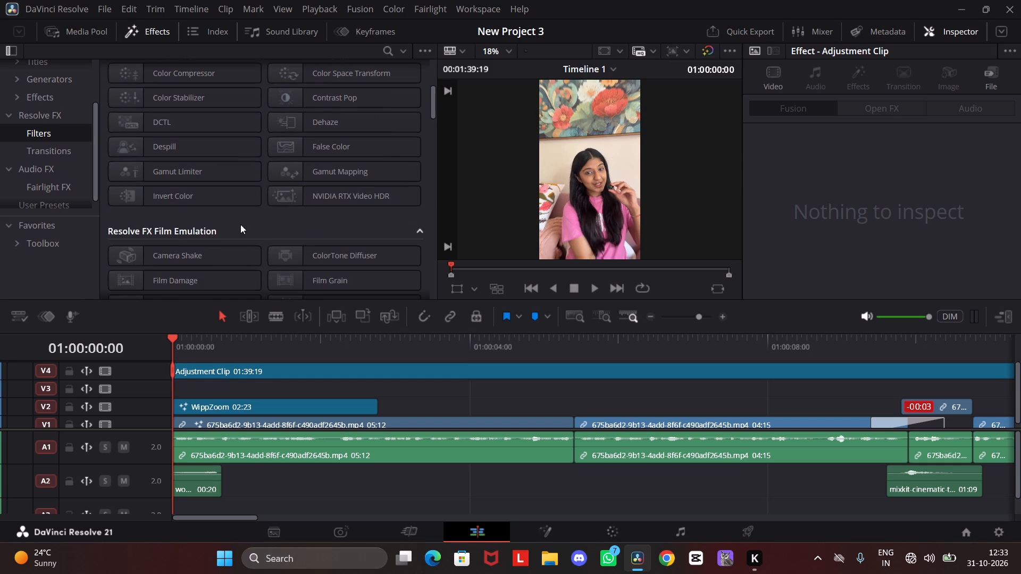
{"action": "scroll", "coordinate": [300, 255], "scroll_direction": "down", "scroll_amount": 2}
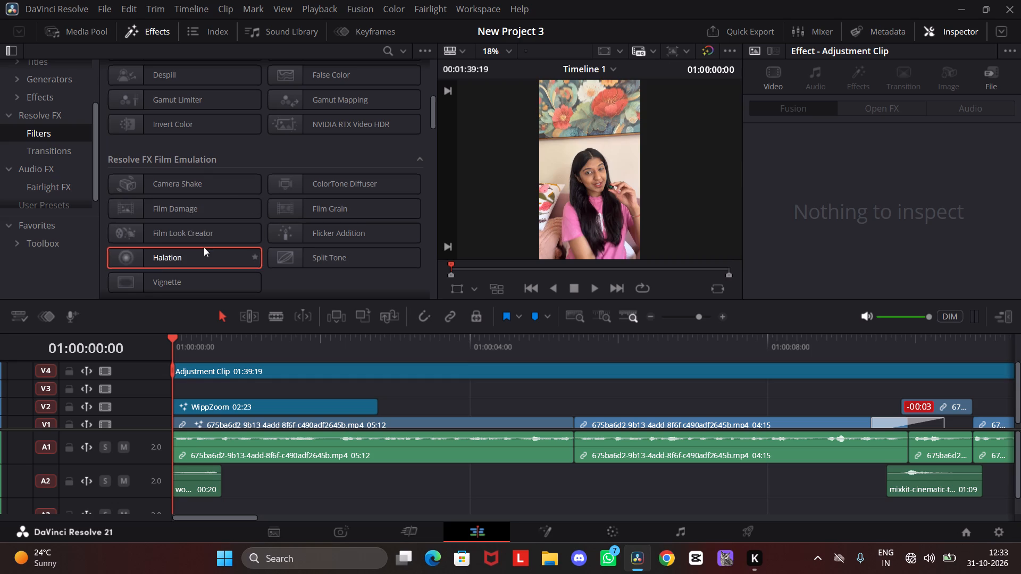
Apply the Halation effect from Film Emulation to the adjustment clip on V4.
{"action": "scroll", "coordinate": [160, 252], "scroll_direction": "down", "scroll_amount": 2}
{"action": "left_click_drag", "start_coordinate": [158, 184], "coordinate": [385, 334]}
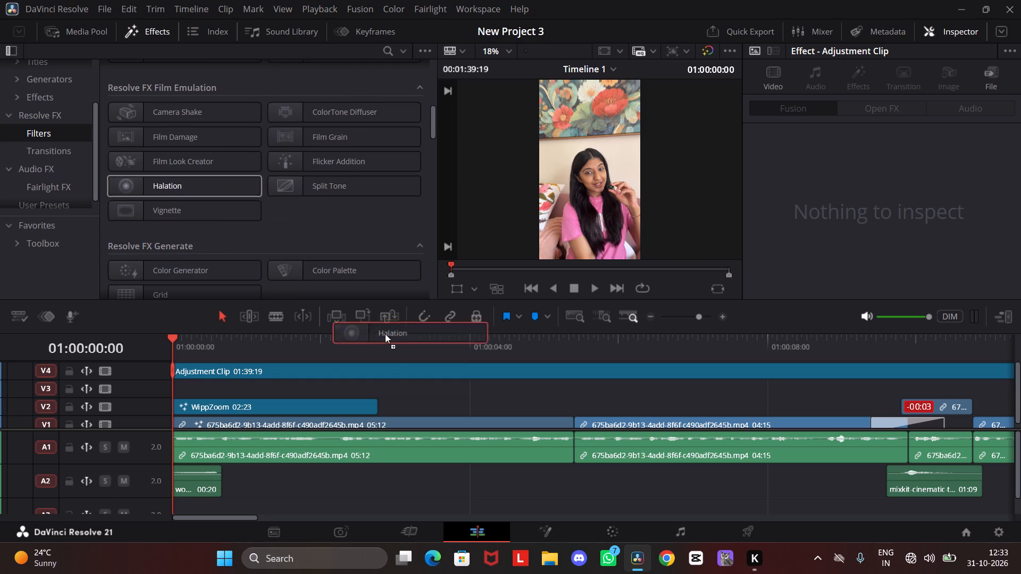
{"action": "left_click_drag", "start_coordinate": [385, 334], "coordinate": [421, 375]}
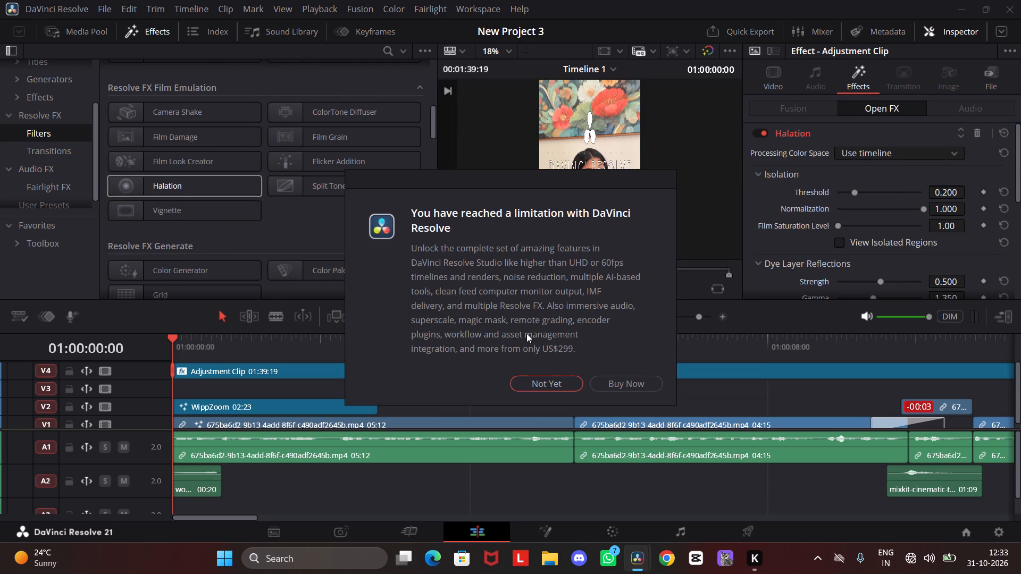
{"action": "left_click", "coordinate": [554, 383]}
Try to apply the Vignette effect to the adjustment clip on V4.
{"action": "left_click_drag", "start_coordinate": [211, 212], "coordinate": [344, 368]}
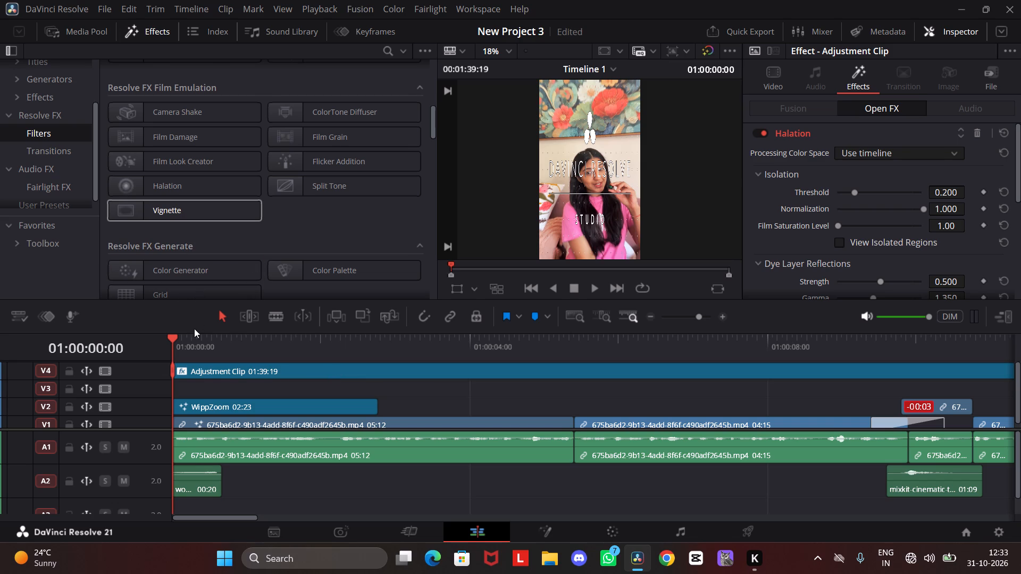
Move the playhead to 01:00:00:12.
{"action": "left_click_drag", "start_coordinate": [191, 341], "coordinate": [201, 343]}
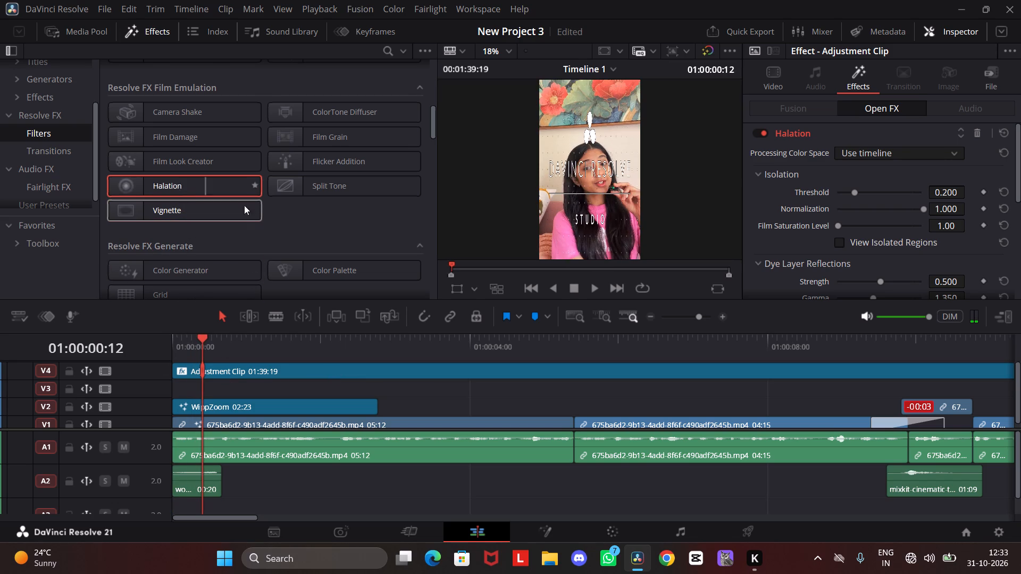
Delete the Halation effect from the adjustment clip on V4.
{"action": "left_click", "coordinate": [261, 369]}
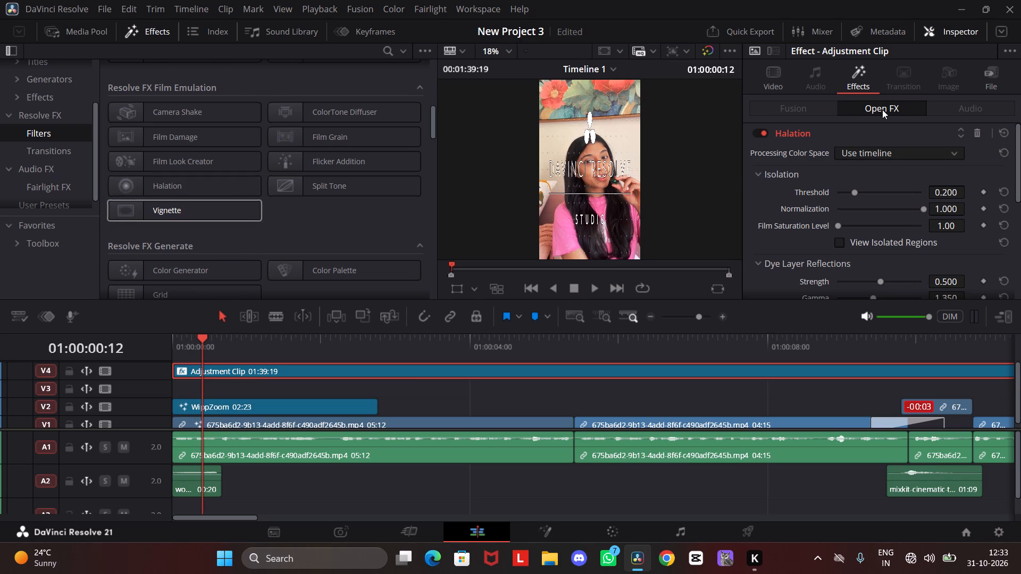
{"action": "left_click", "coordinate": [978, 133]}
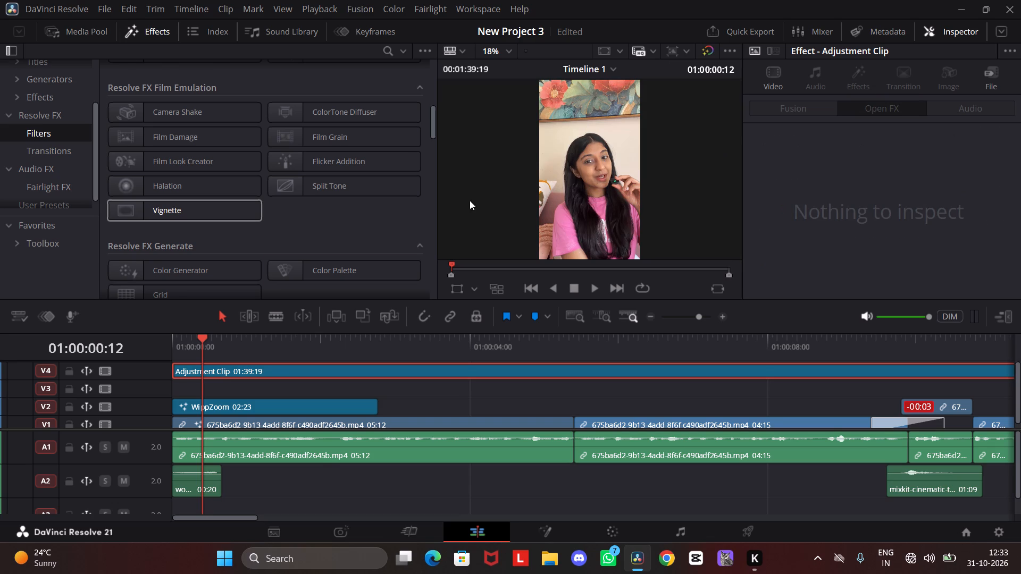
Apply the Vignette effect from Film Emulation to the adjustment clip on V4.
{"action": "scroll", "coordinate": [217, 270], "scroll_direction": "down", "scroll_amount": 1}
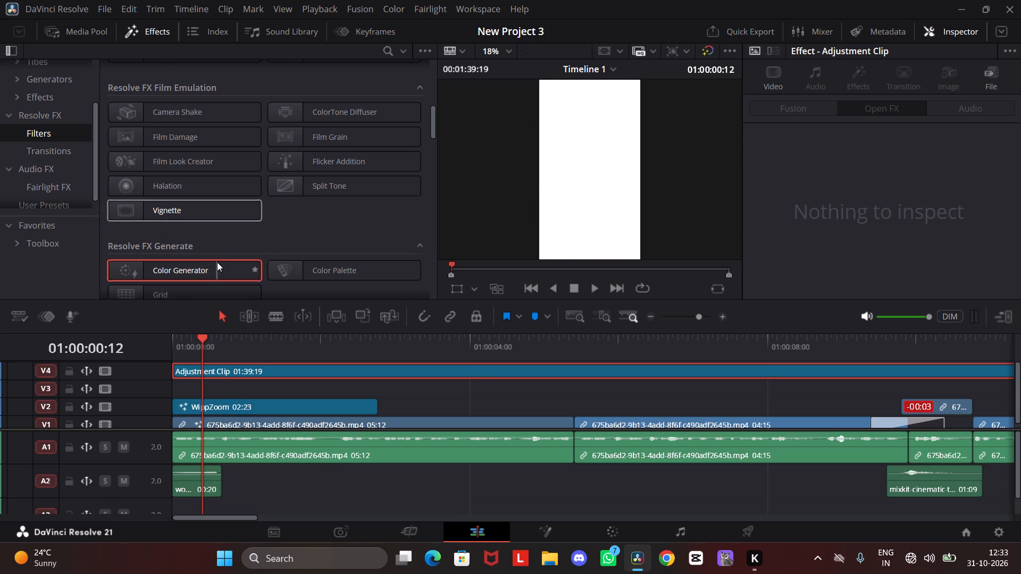
{"action": "left_click_drag", "start_coordinate": [203, 173], "coordinate": [288, 372]}
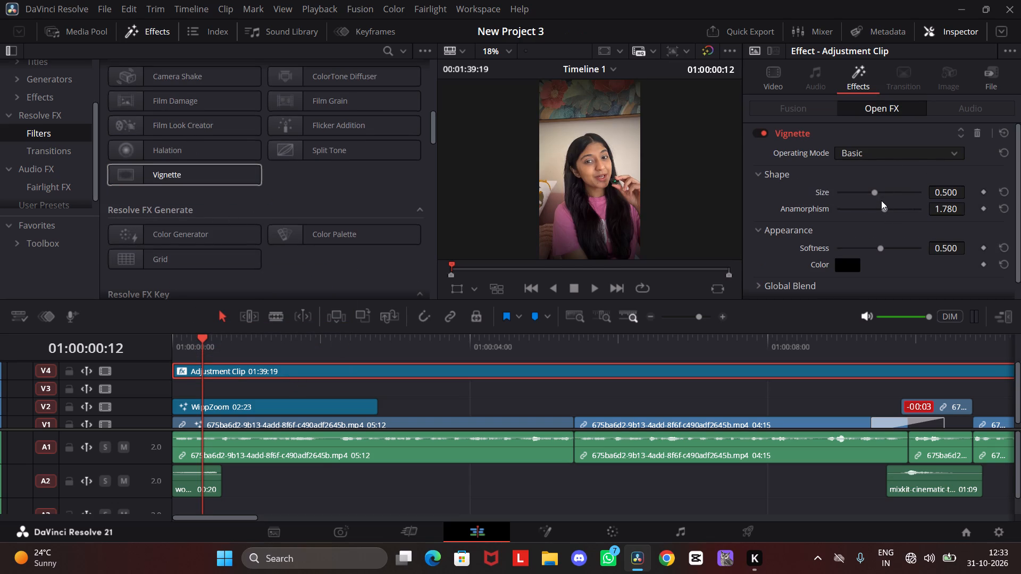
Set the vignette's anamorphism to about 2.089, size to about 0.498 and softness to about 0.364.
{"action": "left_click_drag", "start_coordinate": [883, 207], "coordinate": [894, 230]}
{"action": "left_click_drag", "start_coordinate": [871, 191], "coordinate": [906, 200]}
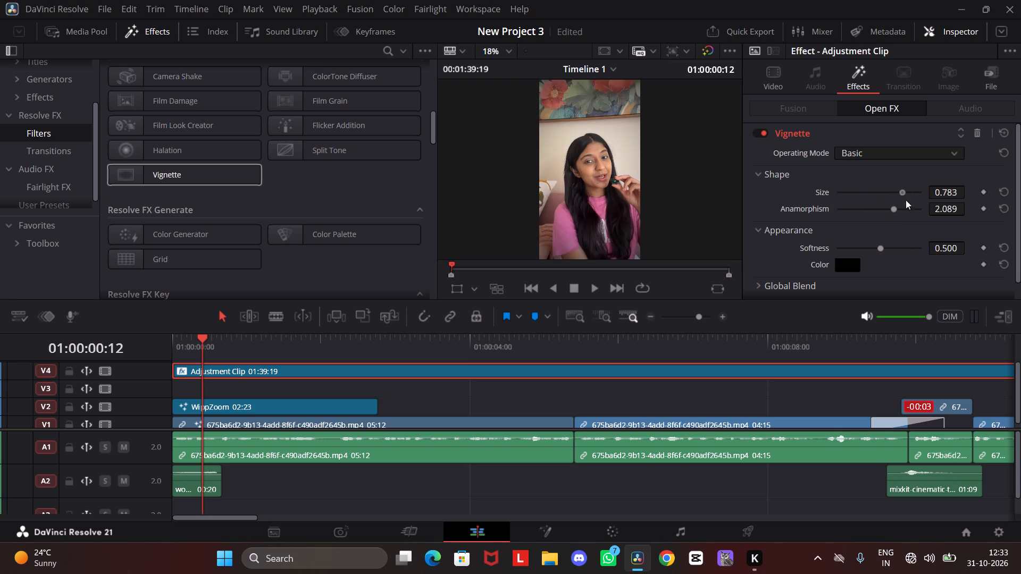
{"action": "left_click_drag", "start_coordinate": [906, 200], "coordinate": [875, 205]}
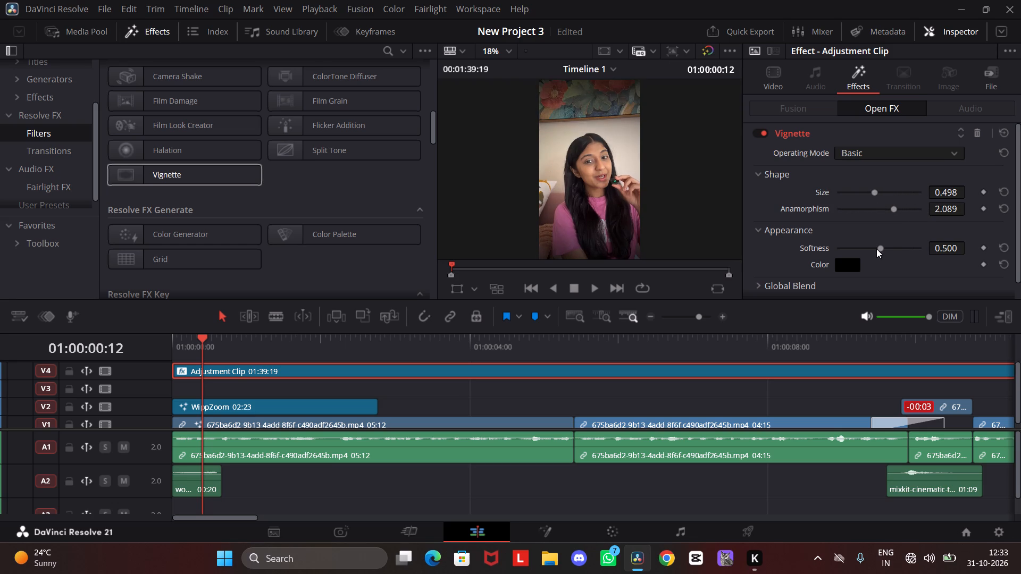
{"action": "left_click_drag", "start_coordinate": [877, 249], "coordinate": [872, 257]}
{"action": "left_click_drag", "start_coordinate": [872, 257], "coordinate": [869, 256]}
Switch the vignette's operating mode to Advanced.
{"action": "scroll", "coordinate": [882, 237], "scroll_direction": "down", "scroll_amount": 3}
{"action": "scroll", "coordinate": [925, 205], "scroll_direction": "up", "scroll_amount": 4}
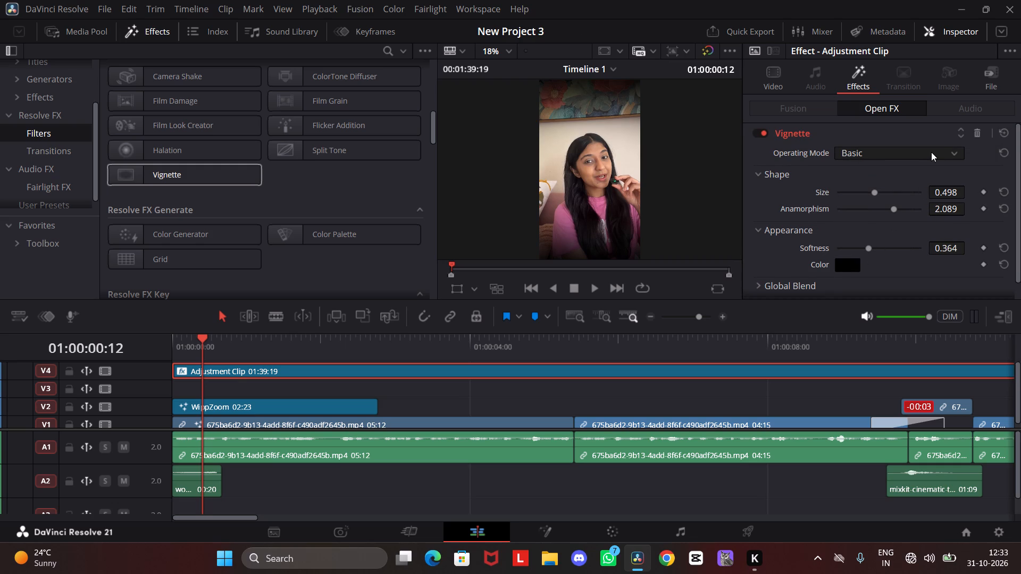
{"action": "left_click", "coordinate": [931, 152]}
{"action": "left_click", "coordinate": [896, 184]}
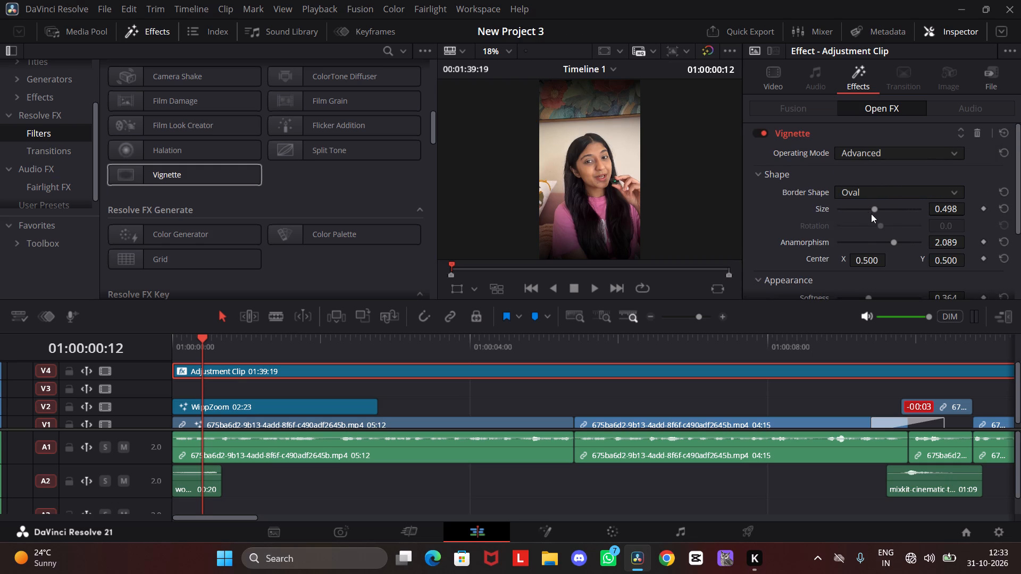
Adjust the vignette's shape to a size of about 0.505 and an anamorphism of about 1.675.
{"action": "left_click_drag", "start_coordinate": [871, 214], "coordinate": [876, 218]}
{"action": "left_click_drag", "start_coordinate": [891, 242], "coordinate": [876, 253]}
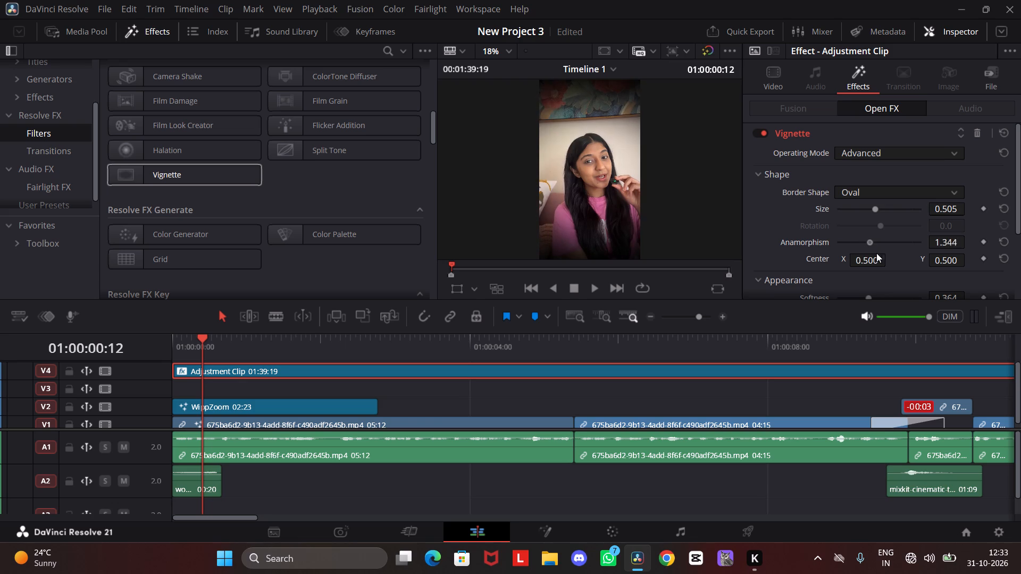
{"action": "left_click_drag", "start_coordinate": [876, 253], "coordinate": [881, 255]}
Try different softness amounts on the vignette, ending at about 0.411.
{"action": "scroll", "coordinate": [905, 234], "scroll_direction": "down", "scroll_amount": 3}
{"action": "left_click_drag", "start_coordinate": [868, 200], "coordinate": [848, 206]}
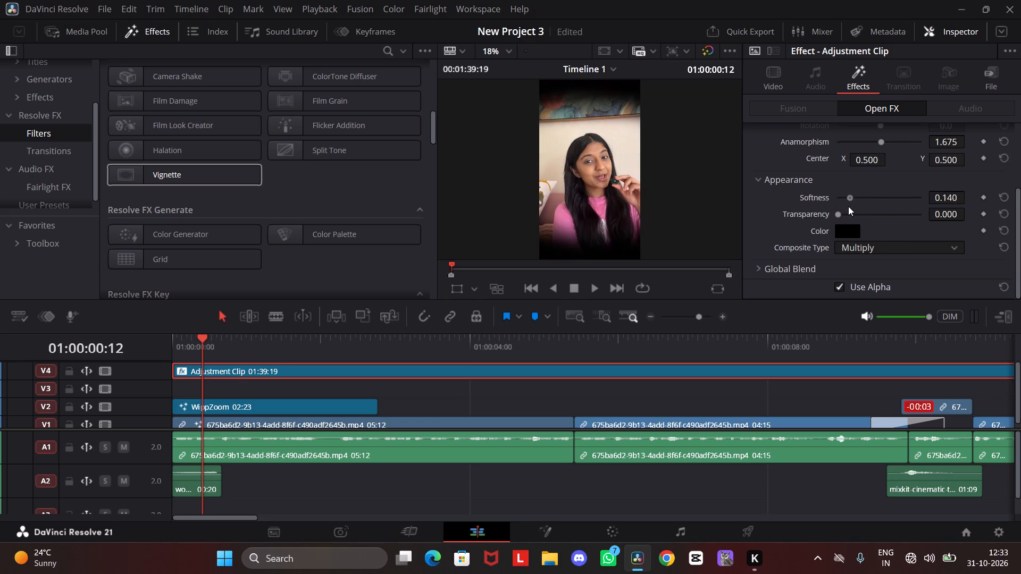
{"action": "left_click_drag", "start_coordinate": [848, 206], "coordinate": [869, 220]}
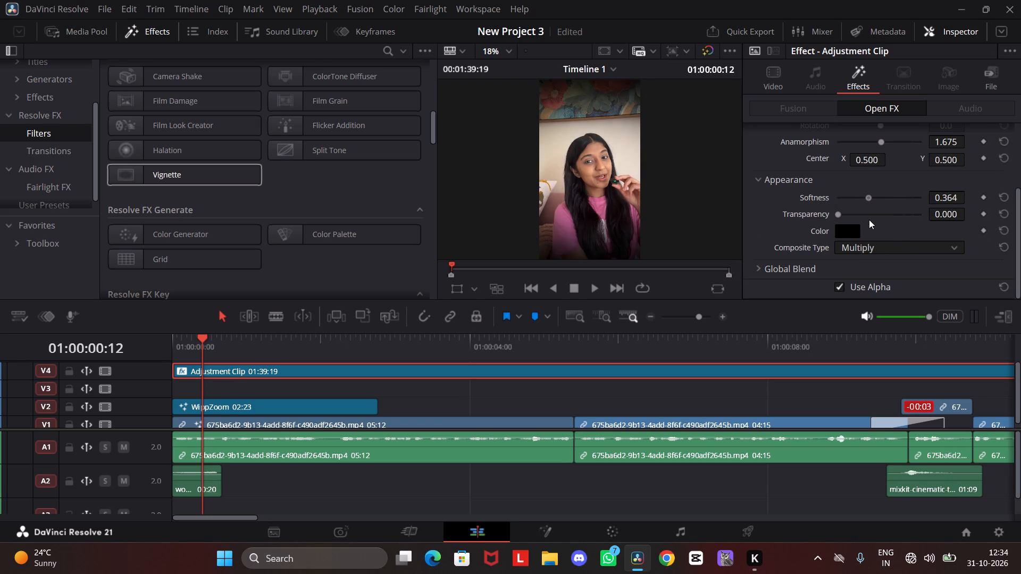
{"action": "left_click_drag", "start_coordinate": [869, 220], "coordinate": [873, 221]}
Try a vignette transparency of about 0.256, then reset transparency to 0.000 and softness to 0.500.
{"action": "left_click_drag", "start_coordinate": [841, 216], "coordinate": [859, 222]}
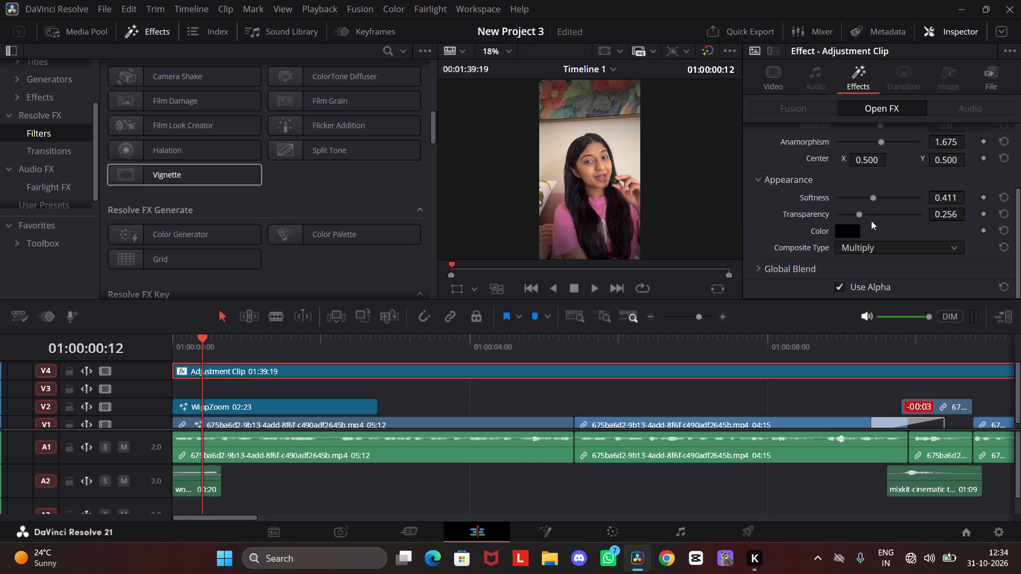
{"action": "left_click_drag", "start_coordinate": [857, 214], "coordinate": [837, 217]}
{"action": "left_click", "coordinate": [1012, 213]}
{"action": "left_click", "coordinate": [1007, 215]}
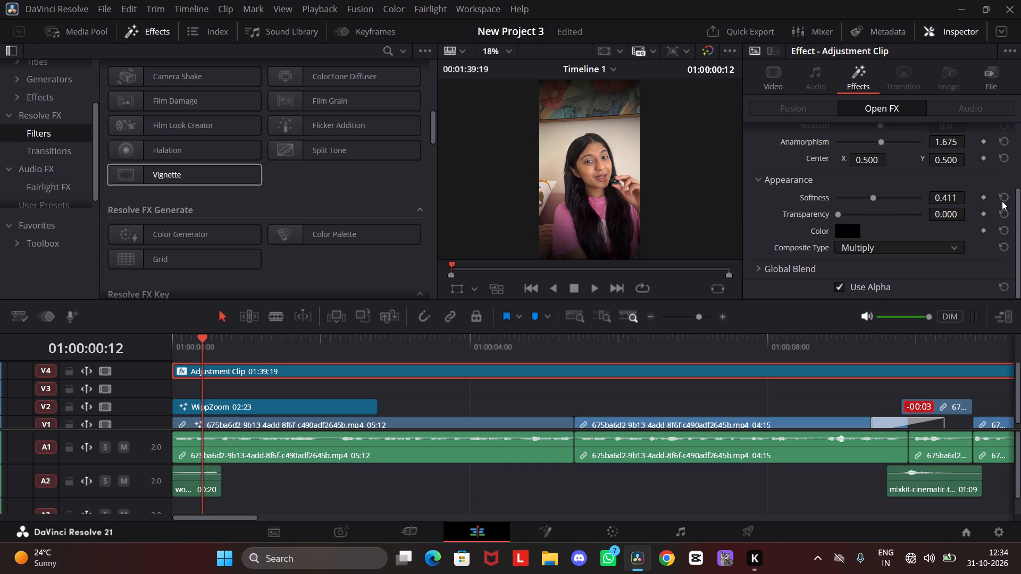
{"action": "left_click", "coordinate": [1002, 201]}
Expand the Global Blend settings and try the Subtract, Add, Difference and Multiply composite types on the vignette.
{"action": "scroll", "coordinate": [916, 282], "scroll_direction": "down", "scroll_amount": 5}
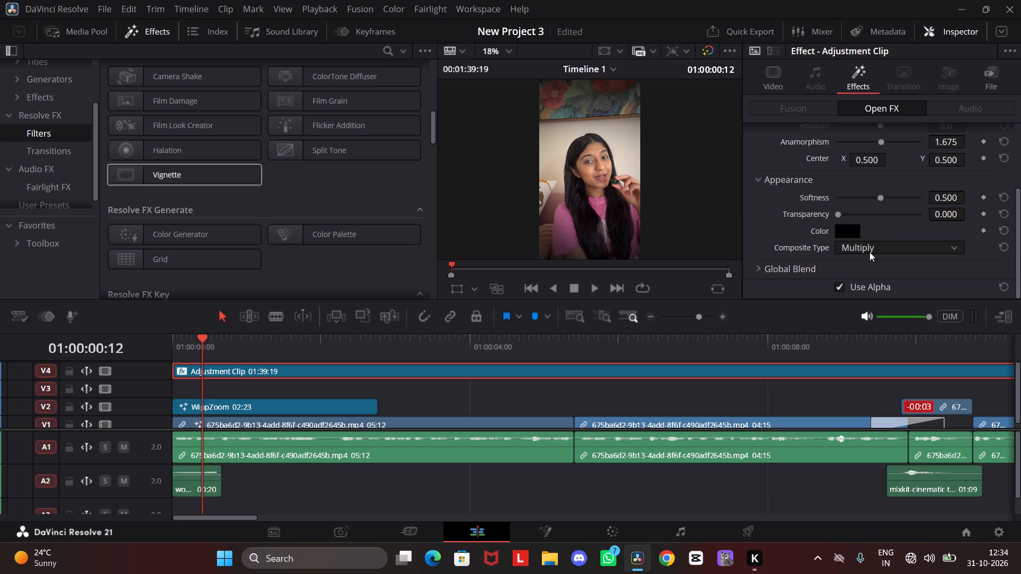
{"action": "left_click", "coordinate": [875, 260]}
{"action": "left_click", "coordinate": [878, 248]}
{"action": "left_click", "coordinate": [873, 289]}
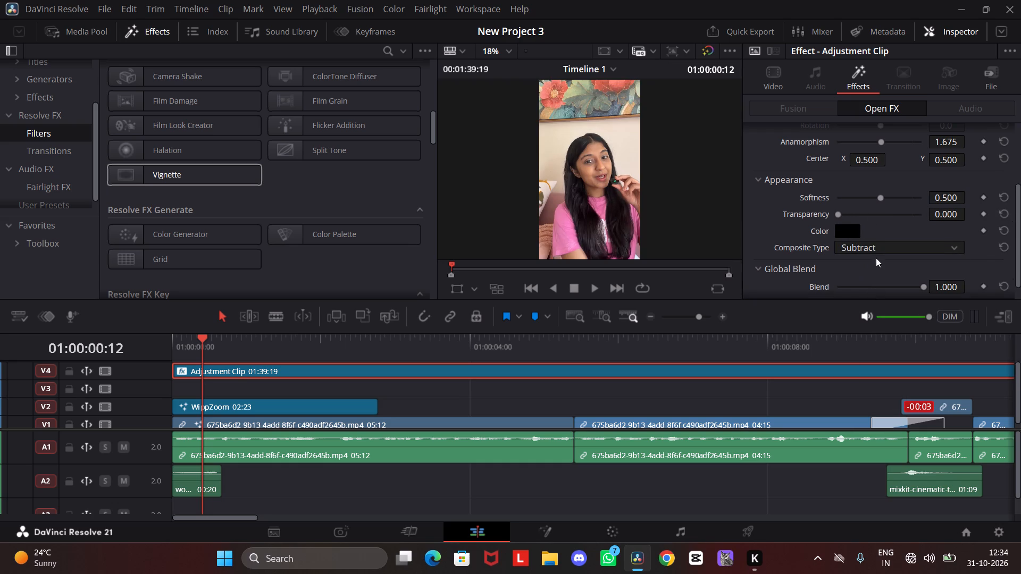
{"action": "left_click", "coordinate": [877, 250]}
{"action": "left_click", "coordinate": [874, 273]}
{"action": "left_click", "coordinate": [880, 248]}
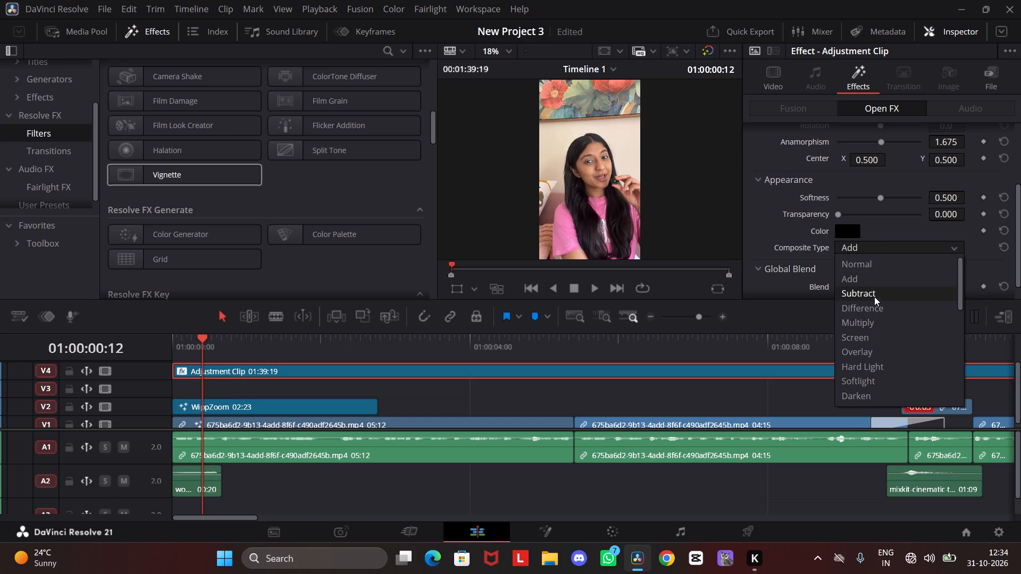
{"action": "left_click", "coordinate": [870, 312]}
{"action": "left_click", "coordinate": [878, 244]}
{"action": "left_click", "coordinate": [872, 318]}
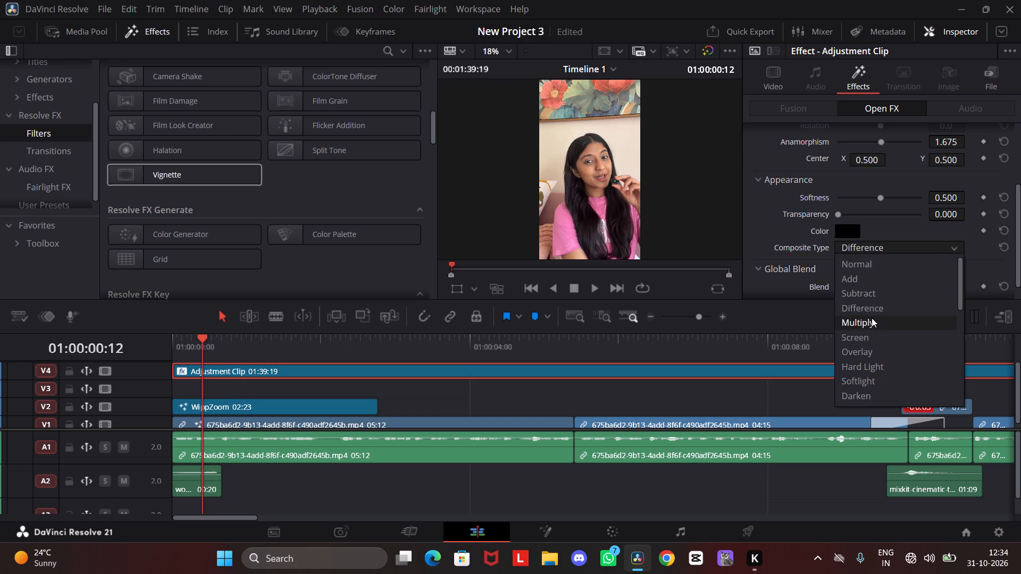
Set the vignette's composite type to Normal.
{"action": "left_click", "coordinate": [873, 251]}
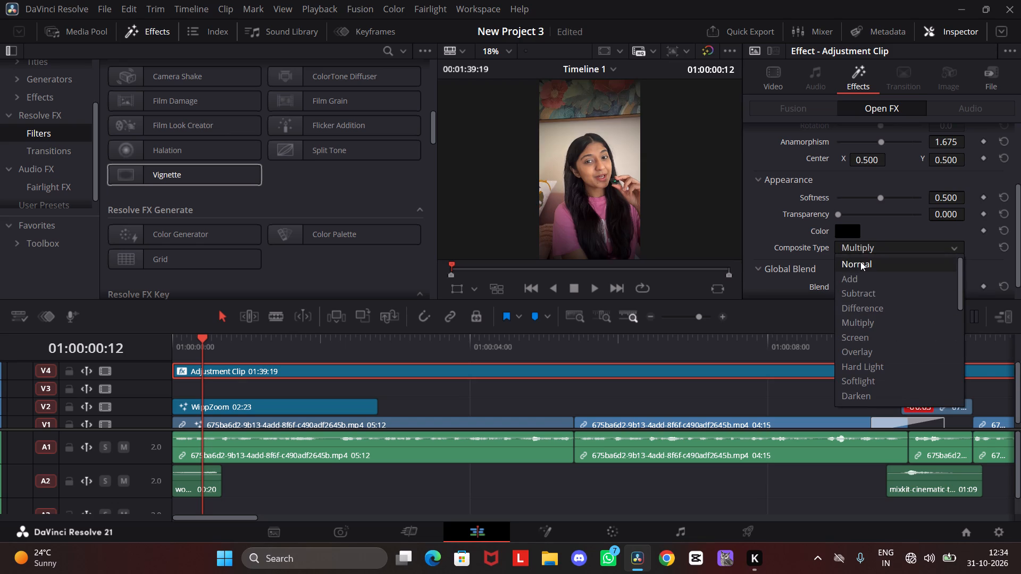
{"action": "left_click", "coordinate": [860, 263]}
{"action": "scroll", "coordinate": [898, 242], "scroll_direction": "down", "scroll_amount": 3}
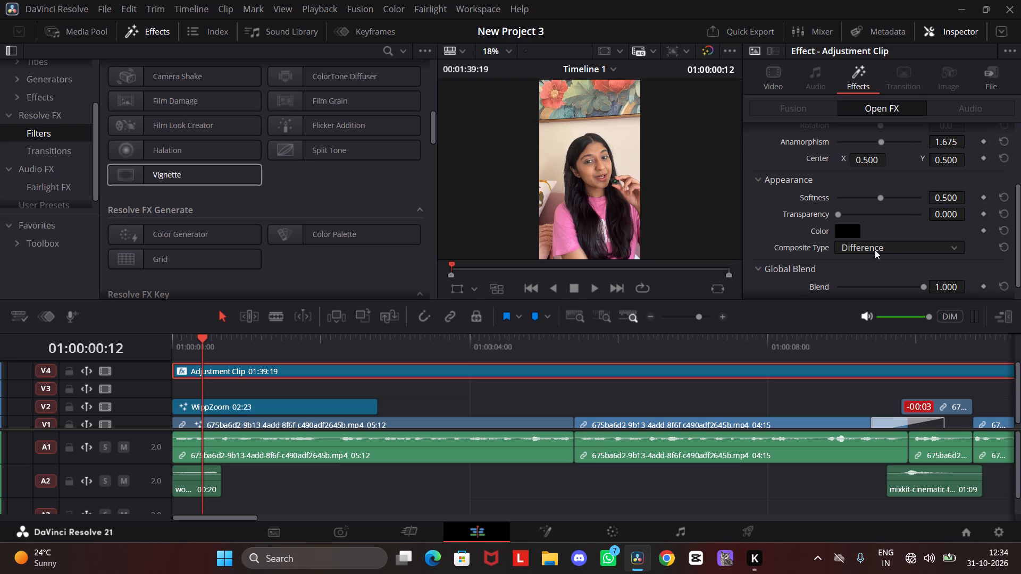
{"action": "left_click", "coordinate": [881, 242]}
{"action": "left_click", "coordinate": [881, 266]}
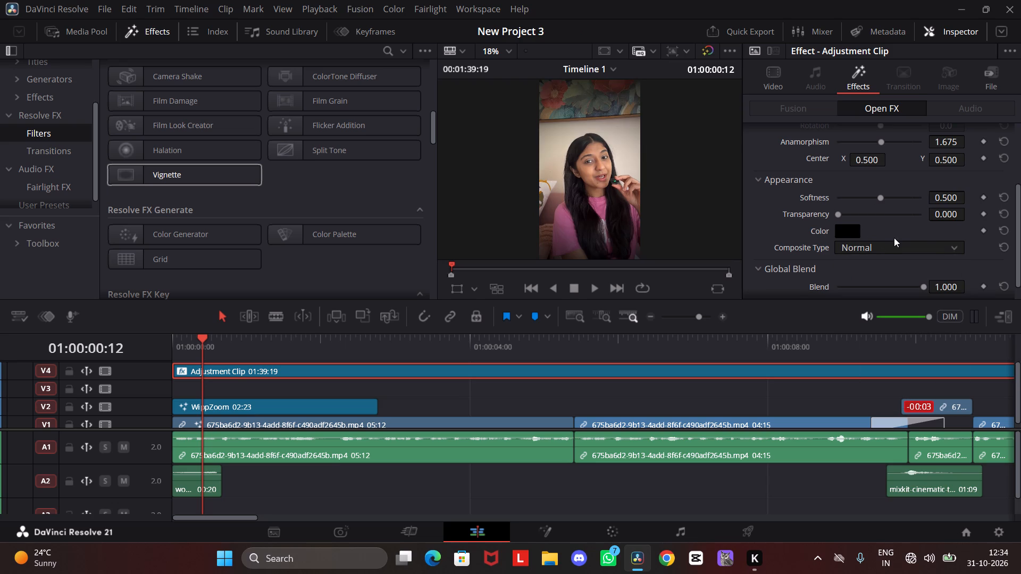
Set the vignette's composite type back to Normal, keeping the global blend at 1.000.
{"action": "scroll", "coordinate": [909, 232], "scroll_direction": "down", "scroll_amount": 4}
{"action": "left_click", "coordinate": [889, 229]}
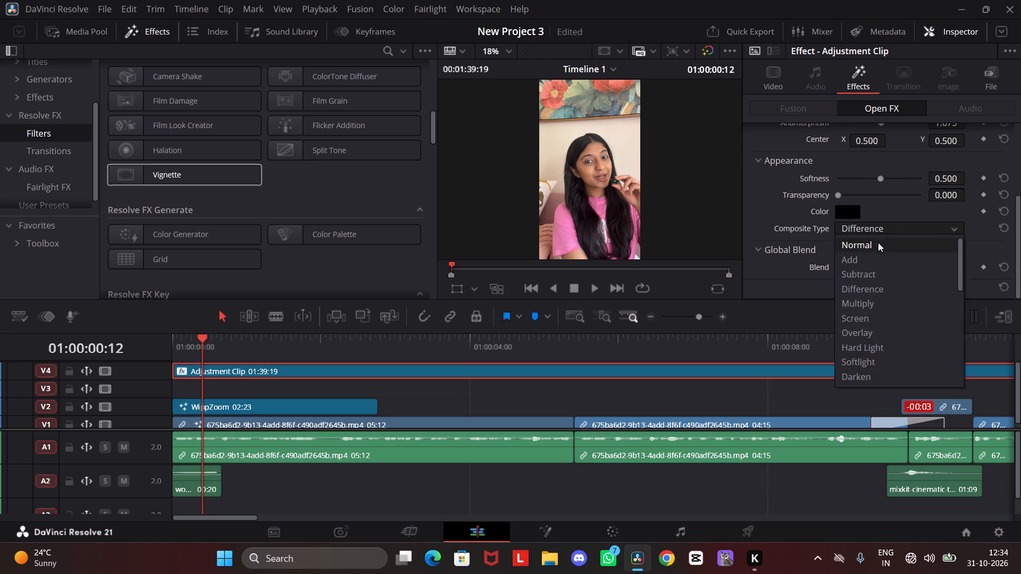
{"action": "left_click", "coordinate": [878, 242]}
{"action": "left_click_drag", "start_coordinate": [893, 271], "coordinate": [939, 275]}
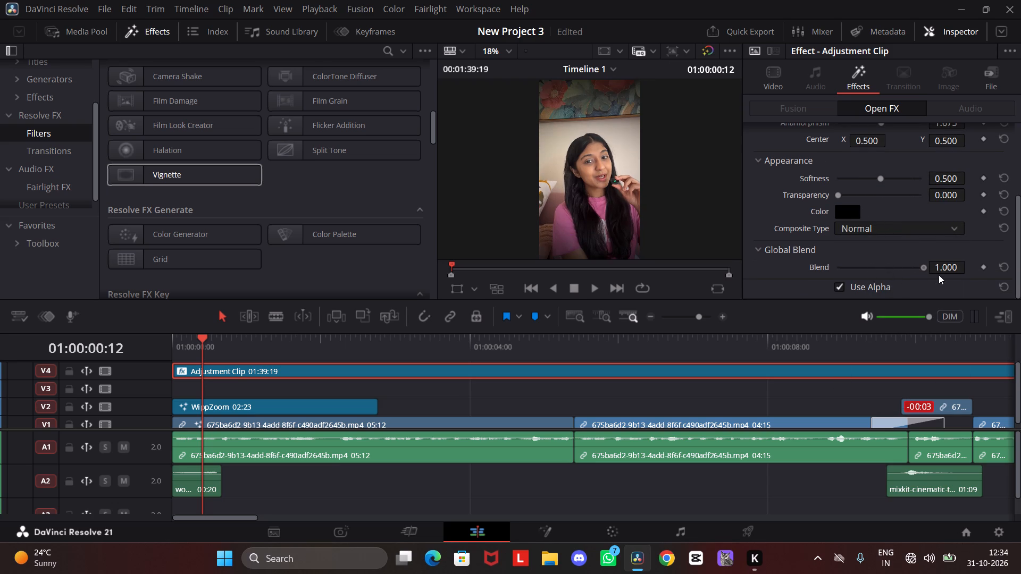
{"action": "left_click_drag", "start_coordinate": [939, 275], "coordinate": [940, 275]}
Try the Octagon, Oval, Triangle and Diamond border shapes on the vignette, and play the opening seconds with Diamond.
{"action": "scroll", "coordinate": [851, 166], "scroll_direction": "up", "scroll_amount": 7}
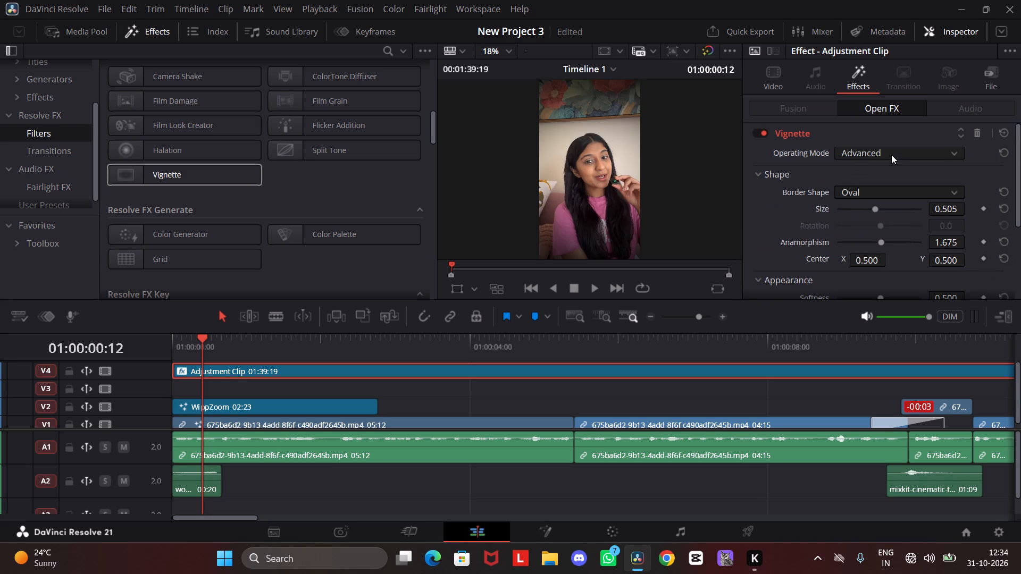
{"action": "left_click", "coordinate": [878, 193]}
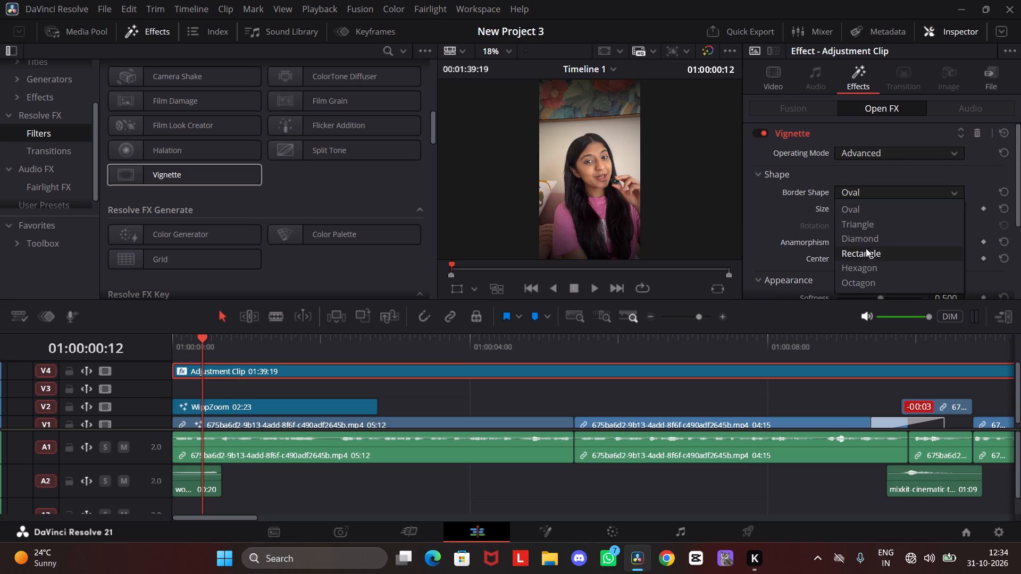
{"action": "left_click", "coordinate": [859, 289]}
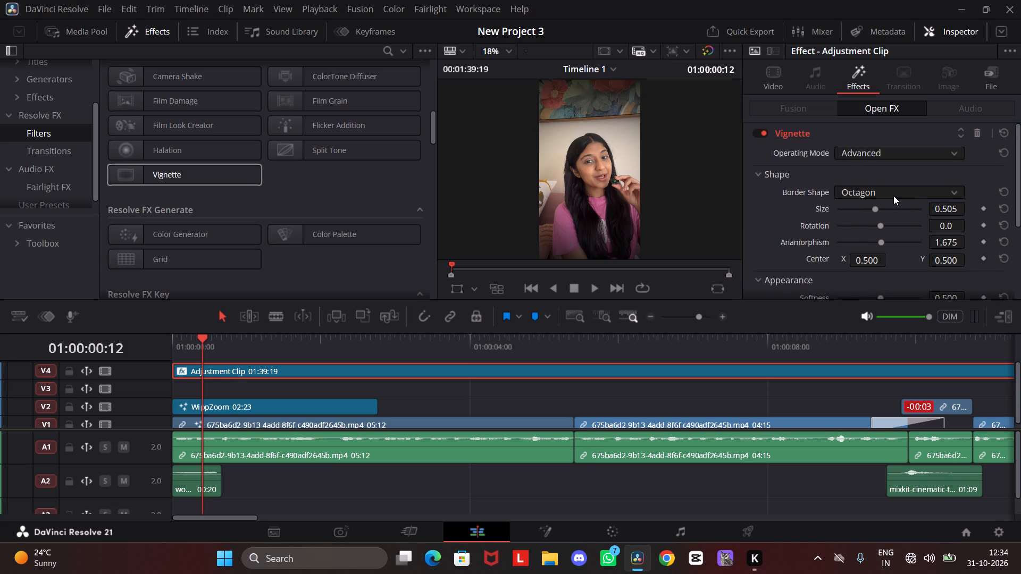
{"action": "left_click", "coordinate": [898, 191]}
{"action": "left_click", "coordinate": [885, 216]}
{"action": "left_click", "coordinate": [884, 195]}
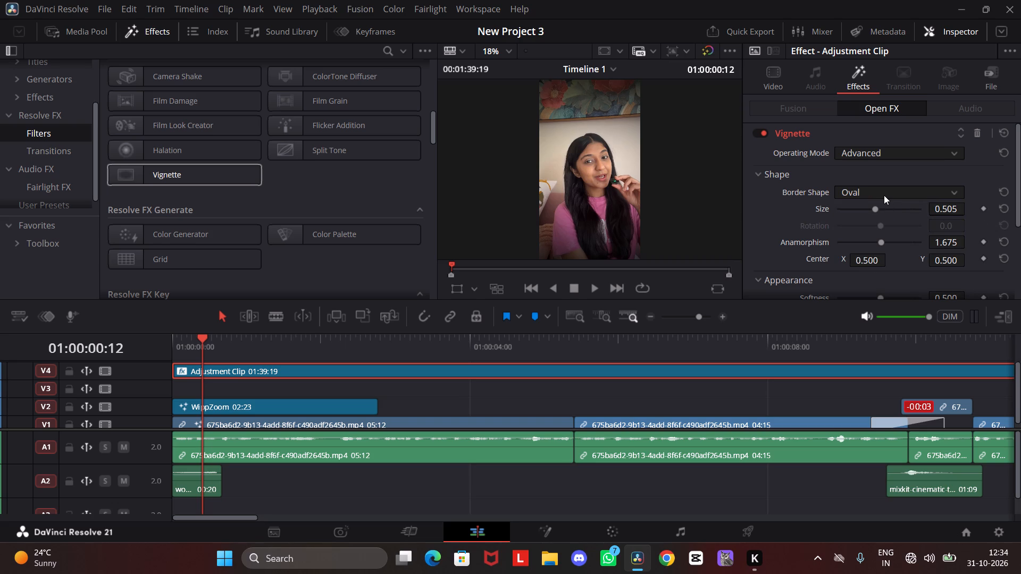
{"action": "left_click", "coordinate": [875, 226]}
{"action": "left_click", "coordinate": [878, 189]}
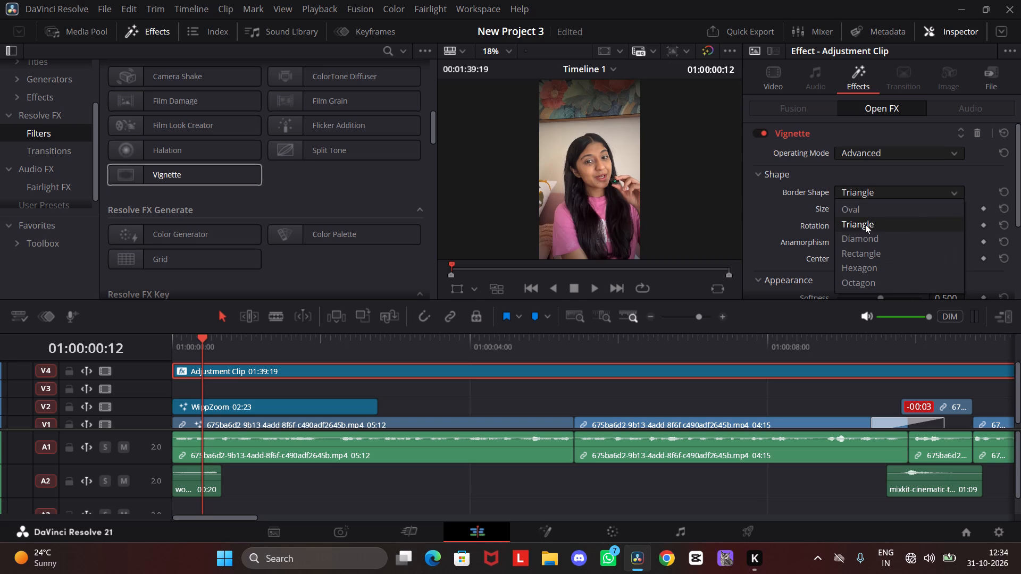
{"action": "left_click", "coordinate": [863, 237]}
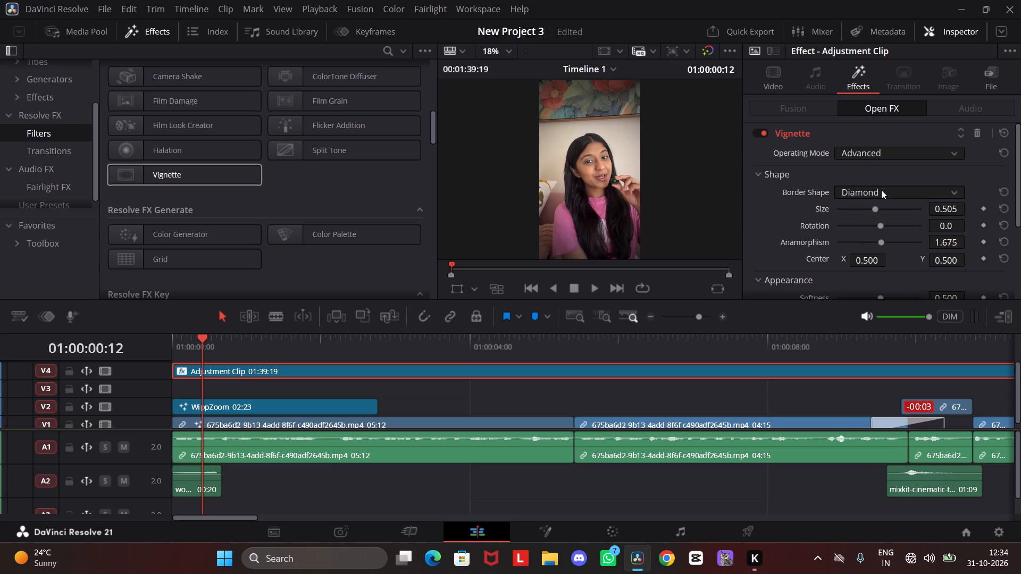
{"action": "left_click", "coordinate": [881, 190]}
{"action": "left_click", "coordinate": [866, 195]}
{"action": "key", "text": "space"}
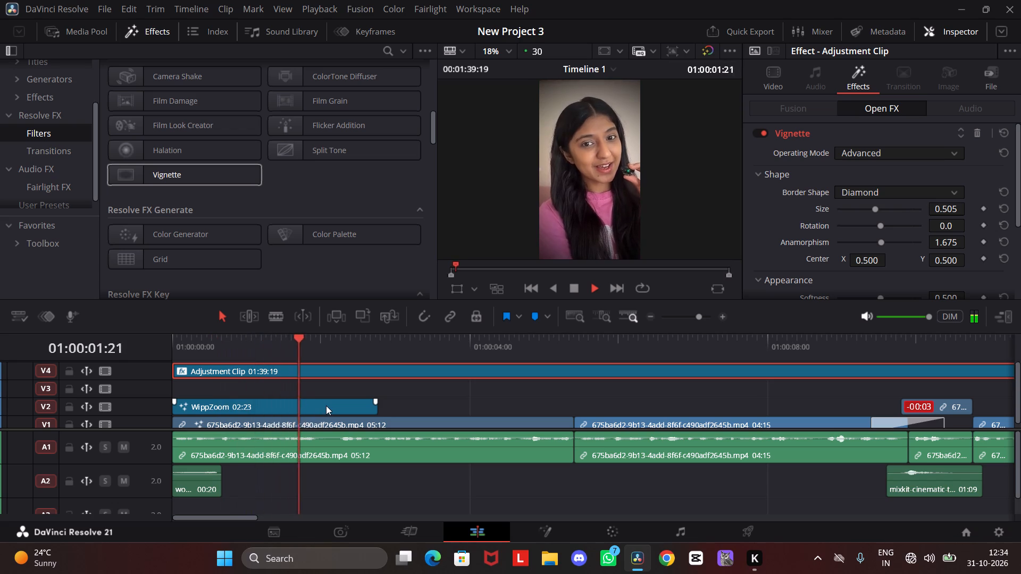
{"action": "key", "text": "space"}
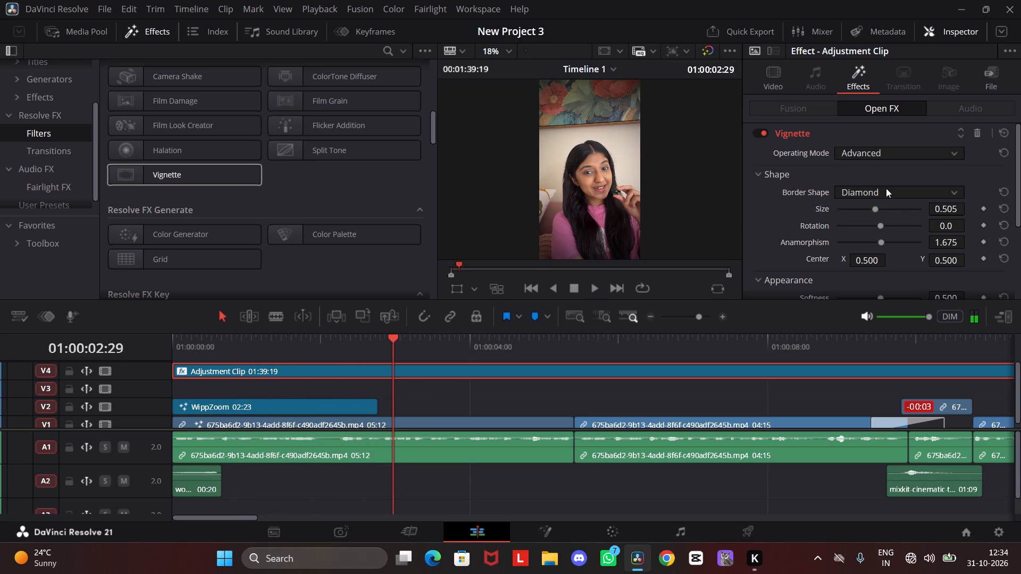
Set the vignette's border shape to Rectangle.
{"action": "left_click", "coordinate": [885, 189]}
{"action": "left_click", "coordinate": [858, 251]}
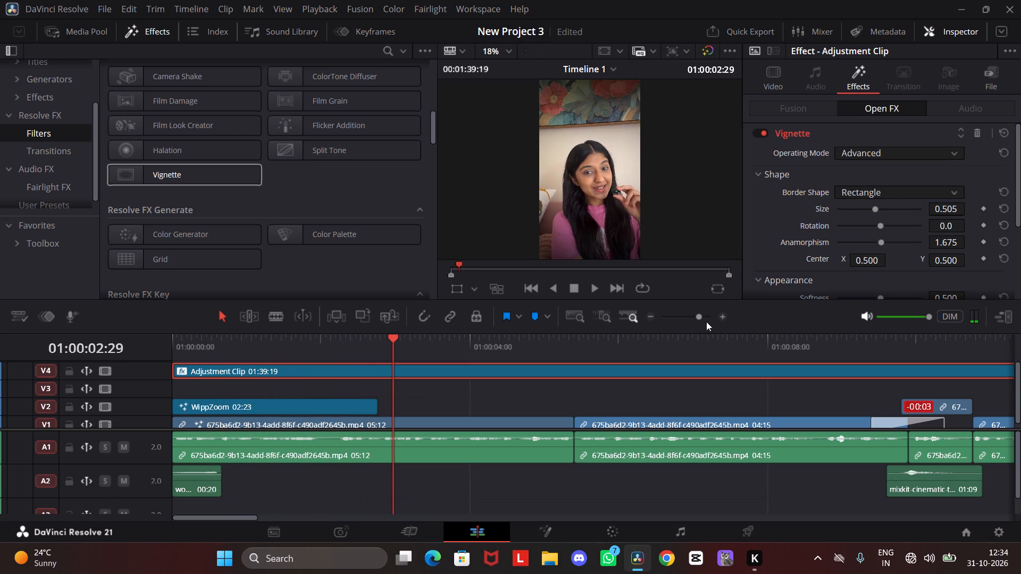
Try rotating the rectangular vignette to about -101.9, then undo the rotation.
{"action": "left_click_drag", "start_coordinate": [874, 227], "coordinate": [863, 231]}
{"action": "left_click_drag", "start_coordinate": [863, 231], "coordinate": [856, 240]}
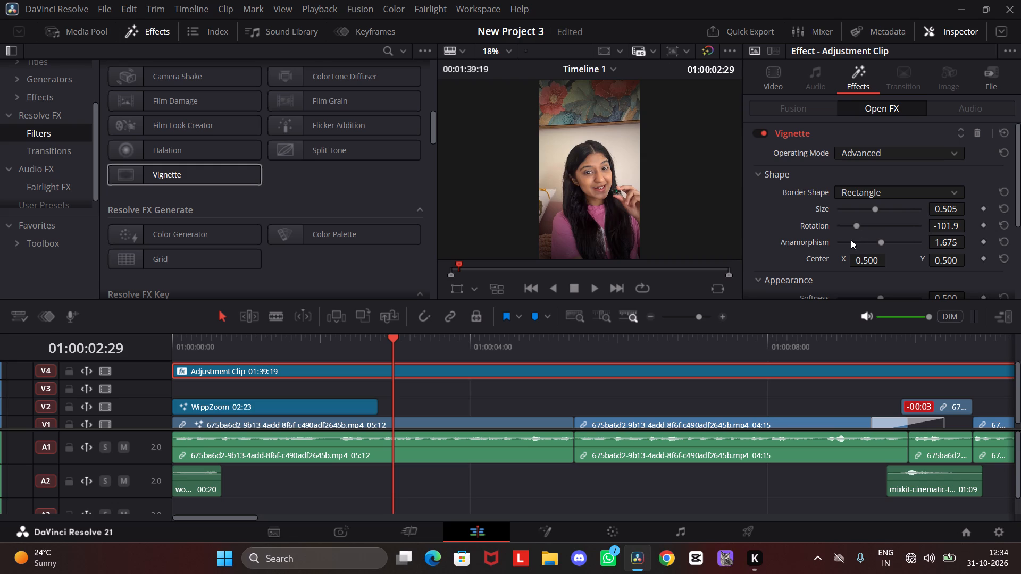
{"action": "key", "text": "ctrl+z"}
Shift the vignette's center to about X 0.513 and Y 0.648.
{"action": "left_click_drag", "start_coordinate": [871, 260], "coordinate": [955, 260]}
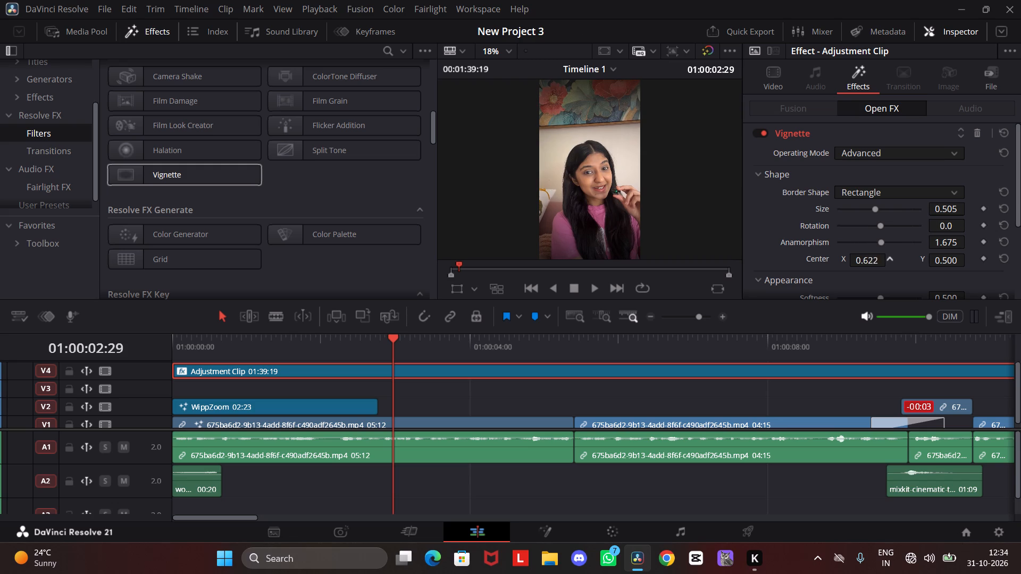
{"action": "left_click_drag", "start_coordinate": [955, 260], "coordinate": [880, 258]}
{"action": "key", "text": "ctrl+x"}
{"action": "left_click_drag", "start_coordinate": [948, 260], "coordinate": [992, 261]}
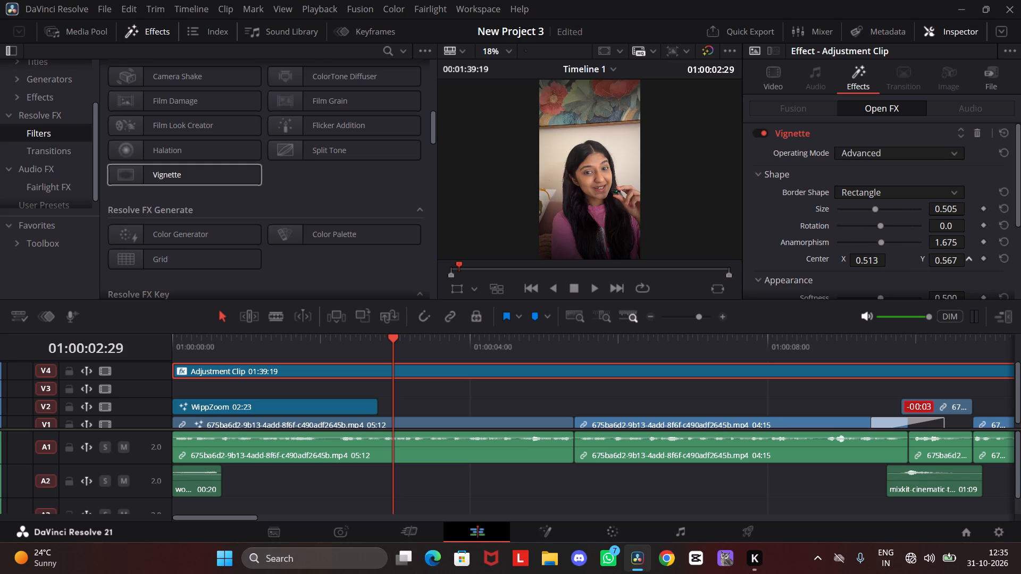
{"action": "left_click_drag", "start_coordinate": [992, 261], "coordinate": [545, 286]}
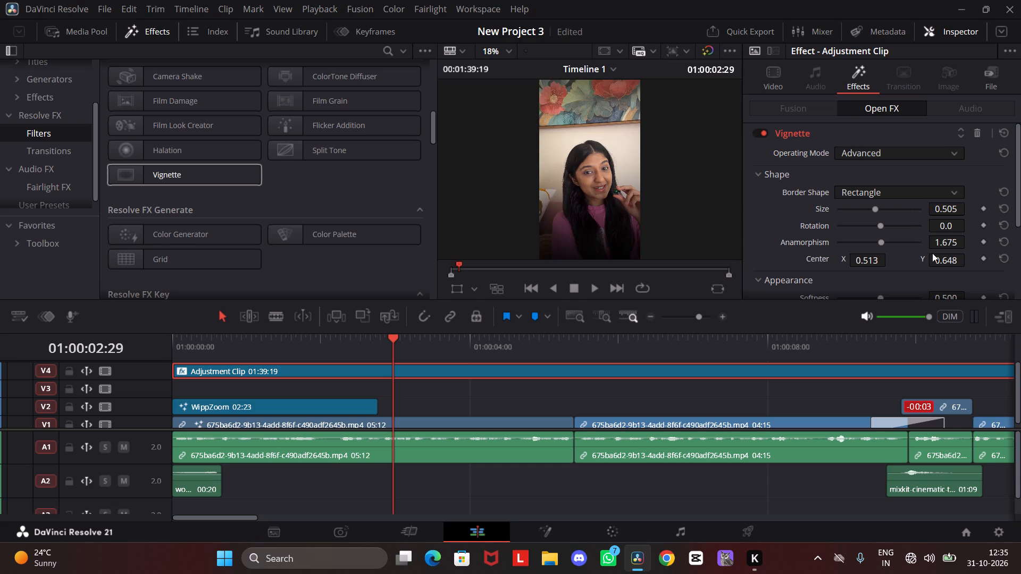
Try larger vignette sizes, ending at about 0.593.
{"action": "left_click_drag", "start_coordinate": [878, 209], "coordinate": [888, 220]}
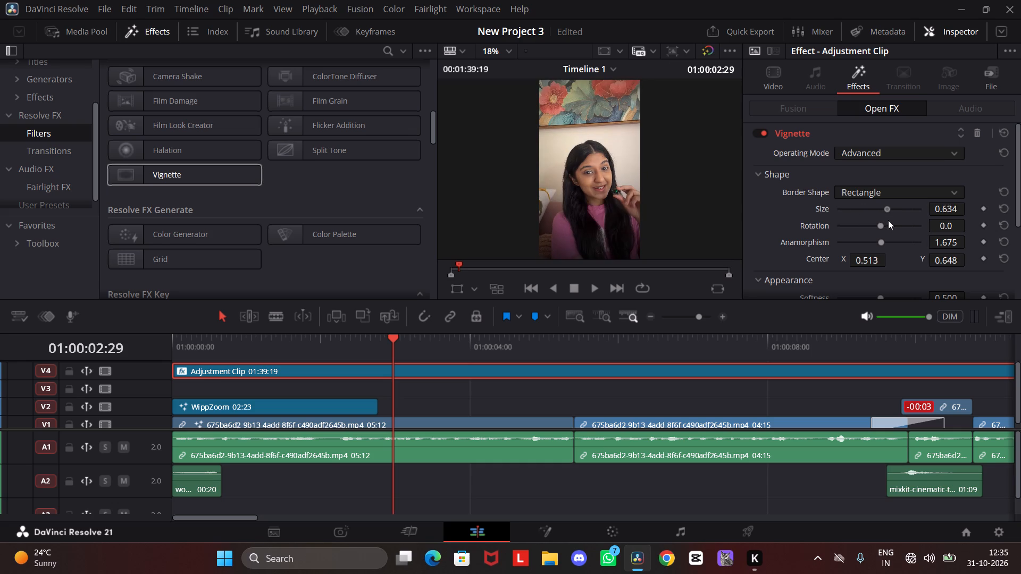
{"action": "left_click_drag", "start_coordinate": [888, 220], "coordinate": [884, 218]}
Play the opening of the timeline several times to examine the vignette over the clips, then return the playhead to the start.
{"action": "left_click_drag", "start_coordinate": [371, 339], "coordinate": [213, 342]}
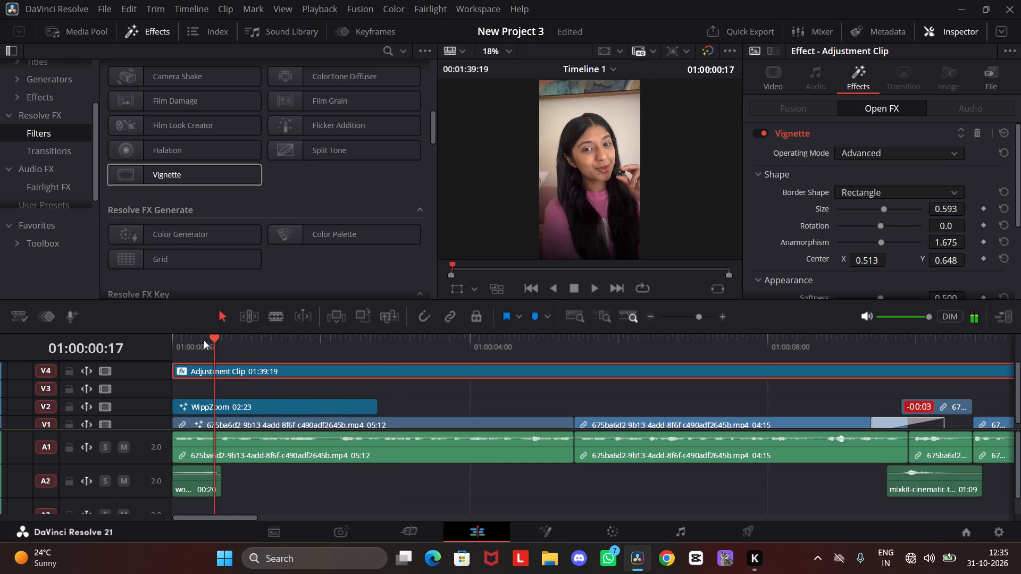
{"action": "key", "text": "space"}
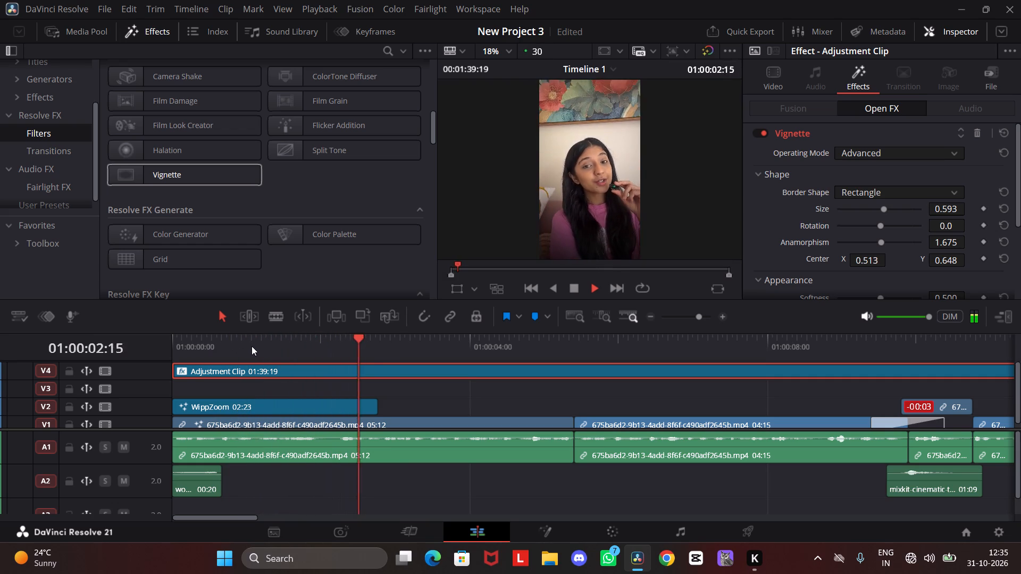
{"action": "key", "text": "space"}
{"action": "left_click_drag", "start_coordinate": [292, 353], "coordinate": [186, 352]}
{"action": "key", "text": "space"}
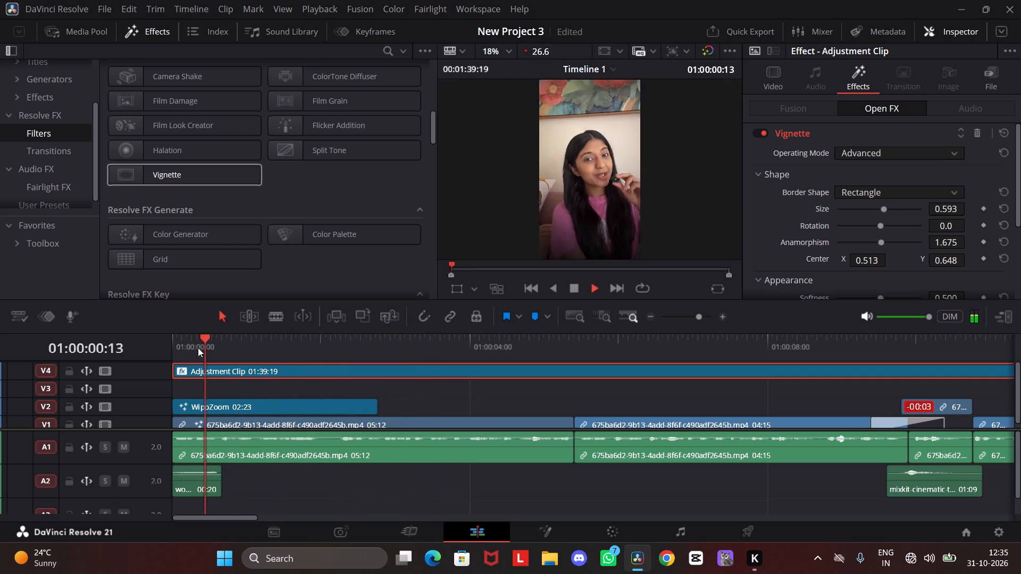
{"action": "key", "text": "space"}
{"action": "left_click_drag", "start_coordinate": [230, 348], "coordinate": [169, 345]}
{"action": "key", "text": "space"}
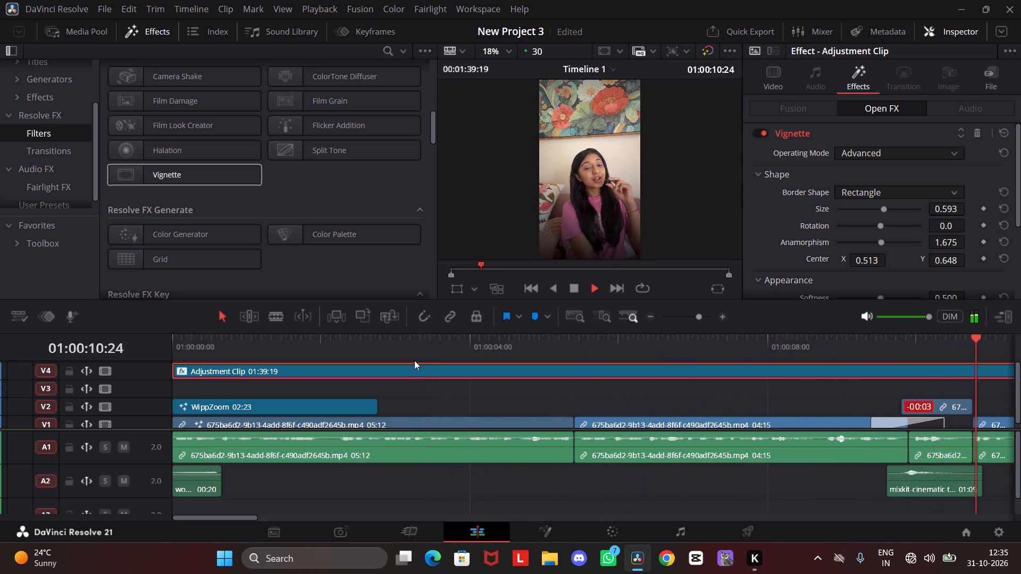
{"action": "key", "text": "space"}
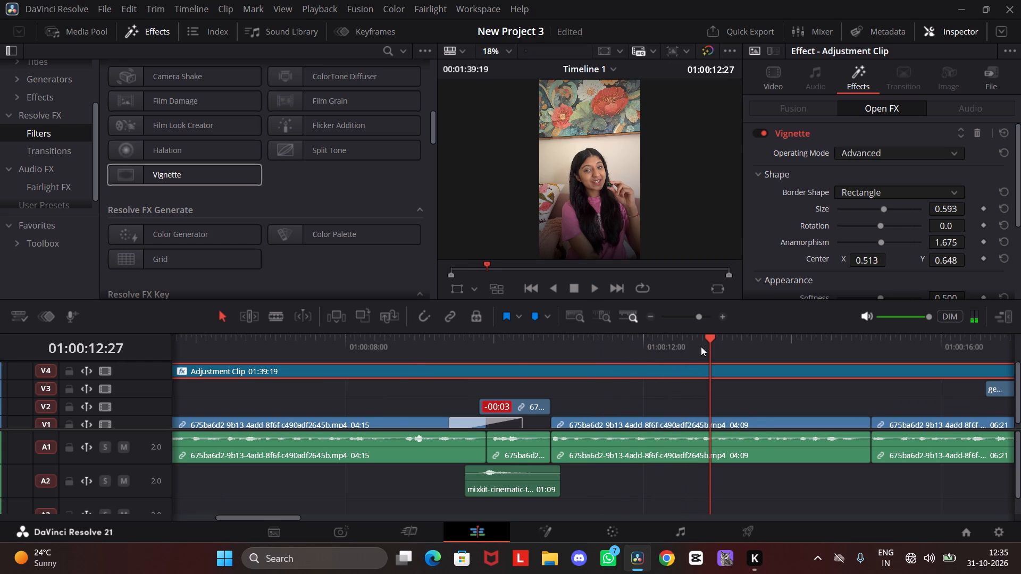
{"action": "left_click_drag", "start_coordinate": [701, 347], "coordinate": [90, 334]}
Adjust the softness of the adjustment clip's vignette to about 0.434.
{"action": "left_click", "coordinate": [463, 374]}
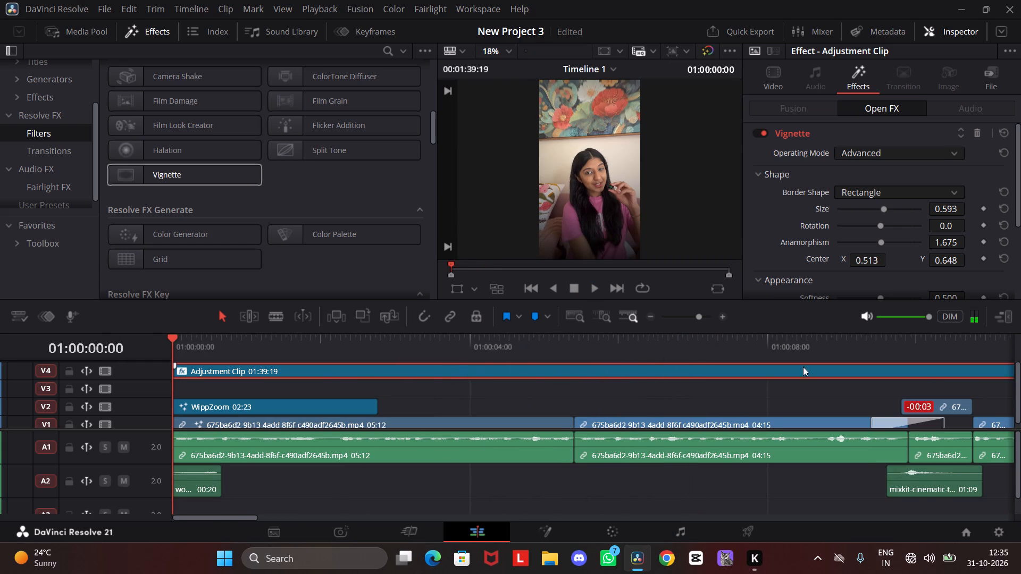
{"action": "scroll", "coordinate": [868, 200], "scroll_direction": "down", "scroll_amount": 3}
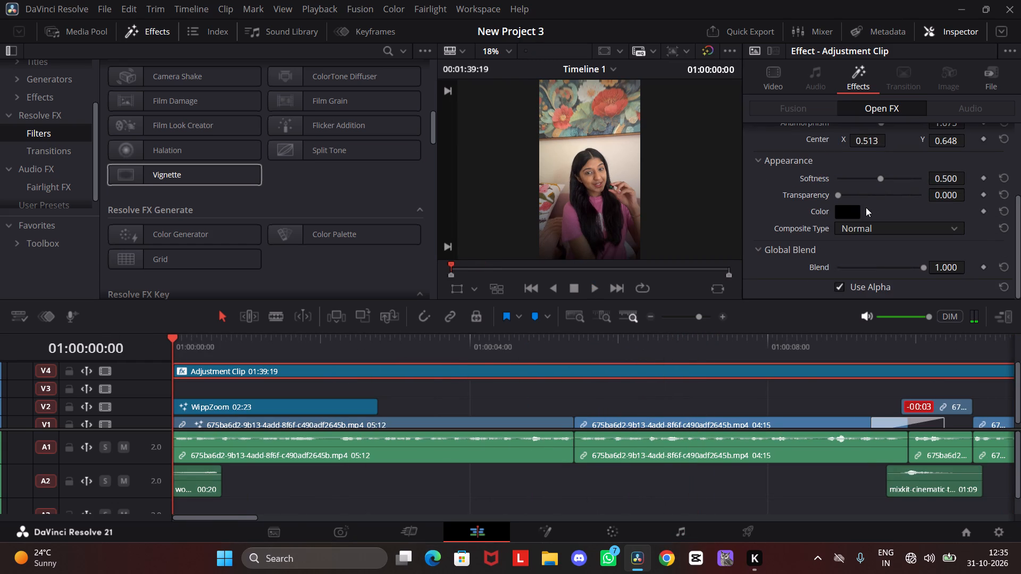
{"action": "left_click_drag", "start_coordinate": [880, 179], "coordinate": [892, 183]}
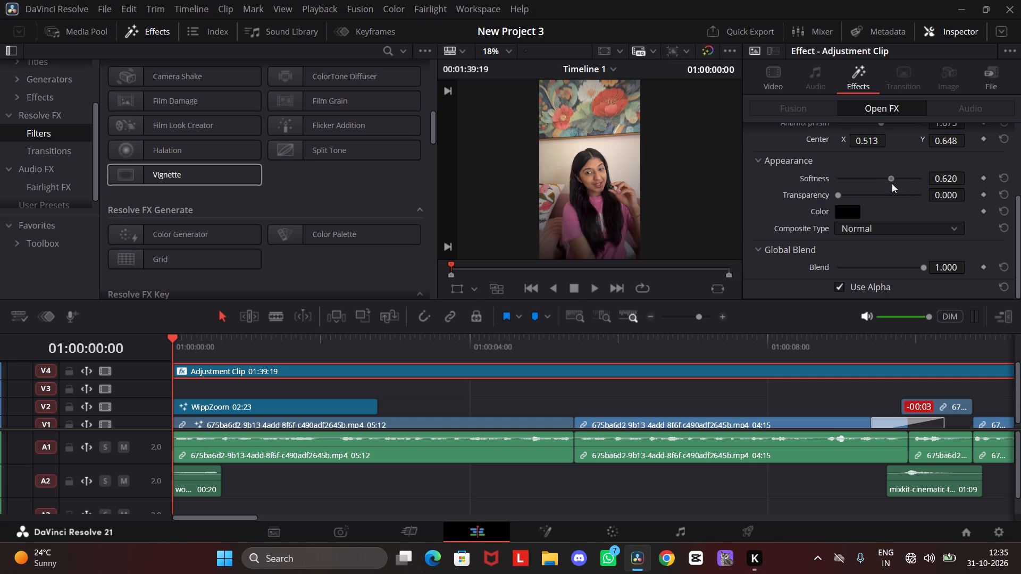
{"action": "left_click_drag", "start_coordinate": [892, 183], "coordinate": [877, 190]}
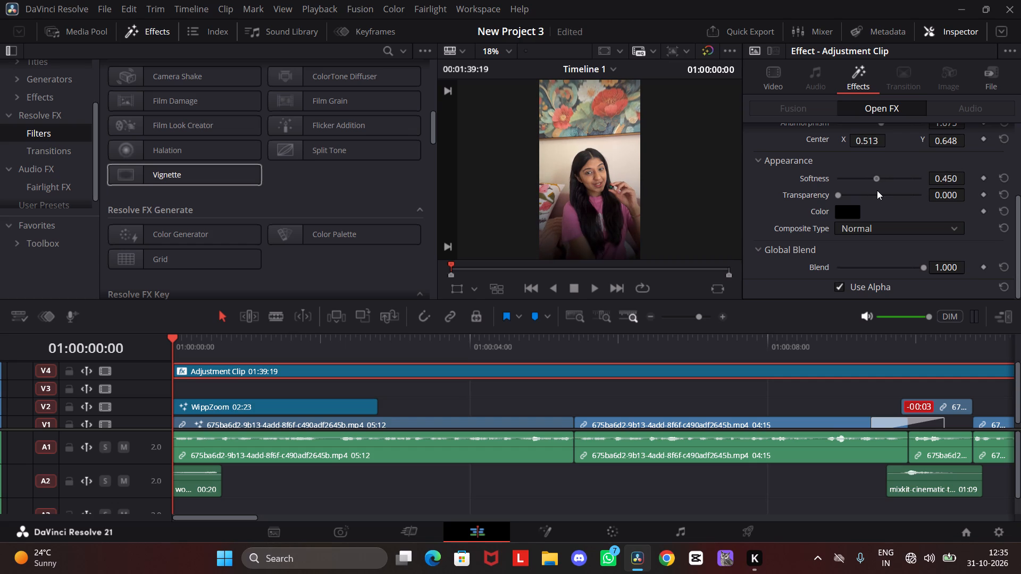
{"action": "left_click_drag", "start_coordinate": [877, 190], "coordinate": [876, 190]}
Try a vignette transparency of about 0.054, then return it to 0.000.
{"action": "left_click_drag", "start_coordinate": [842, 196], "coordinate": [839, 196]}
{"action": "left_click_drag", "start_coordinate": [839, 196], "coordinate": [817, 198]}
Set the vignette's size to about 0.559.
{"action": "scroll", "coordinate": [861, 231], "scroll_direction": "down", "scroll_amount": 1}
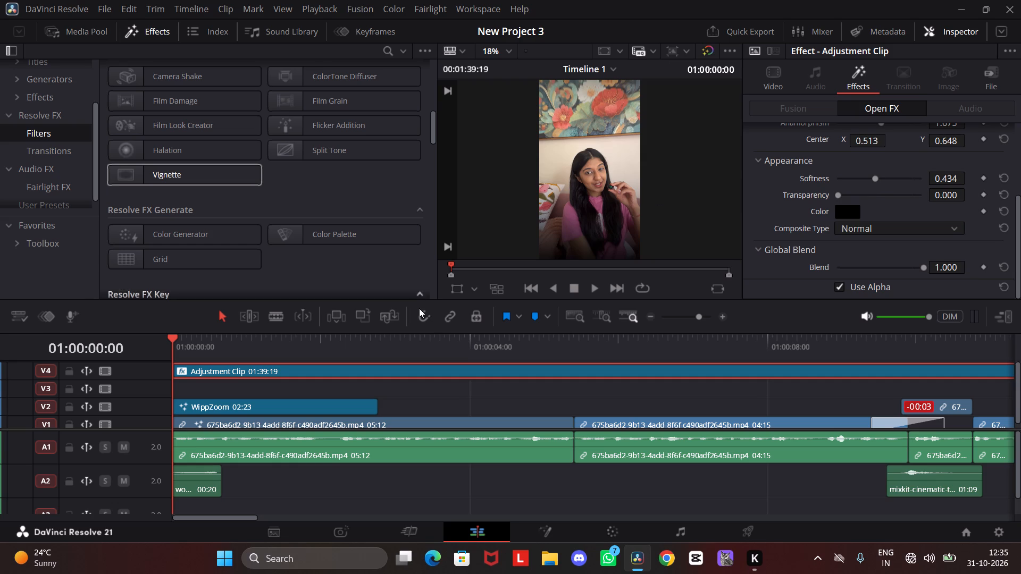
{"action": "scroll", "coordinate": [878, 149], "scroll_direction": "up", "scroll_amount": 3}
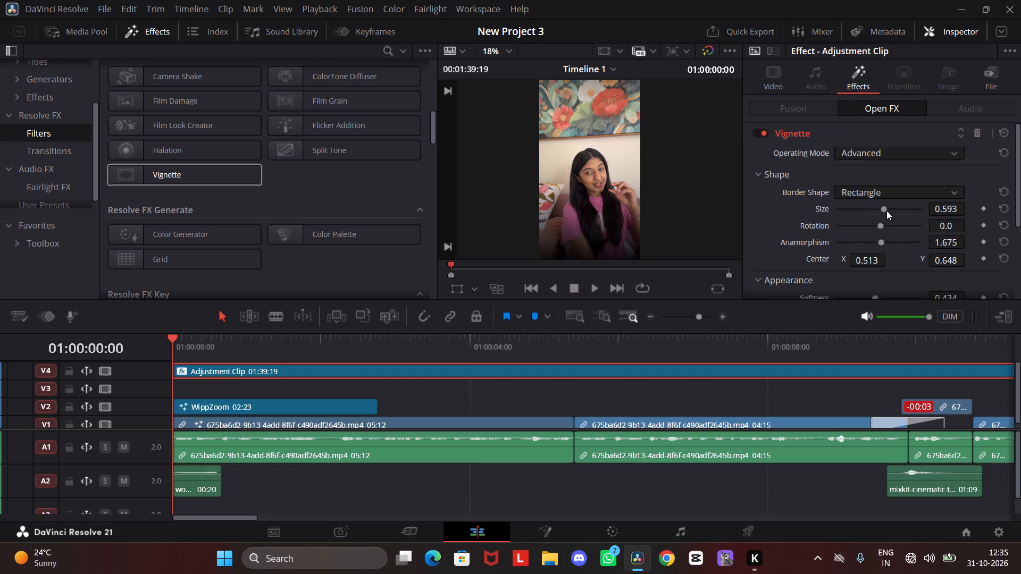
{"action": "left_click_drag", "start_coordinate": [885, 209], "coordinate": [880, 212]}
{"action": "scroll", "coordinate": [506, 421], "scroll_direction": "down", "scroll_amount": 2}
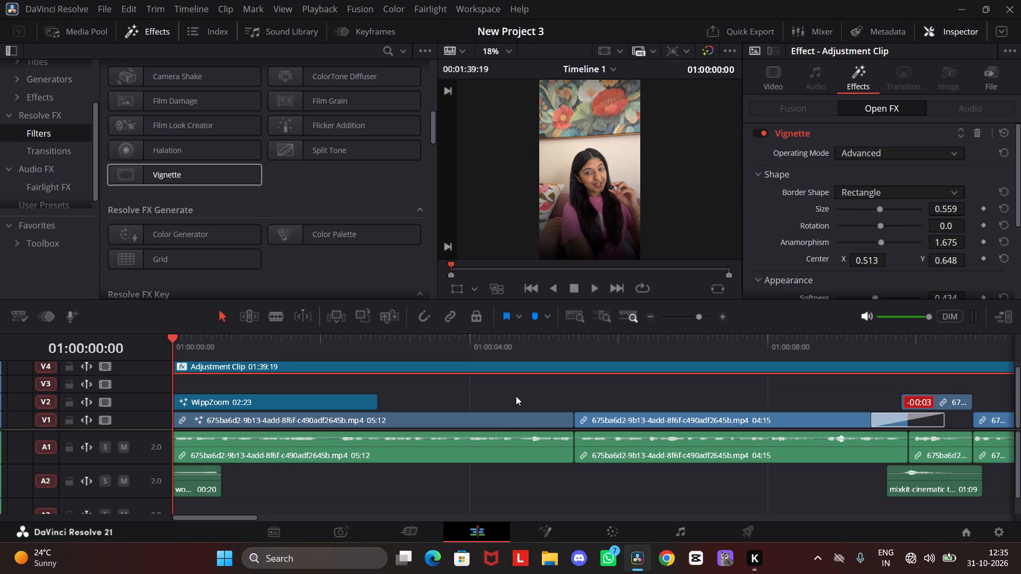
Find the Adjustment Clip effect in the effects library and place one on a new V5 track at the timeline's start.
{"action": "left_click", "coordinate": [516, 396]}
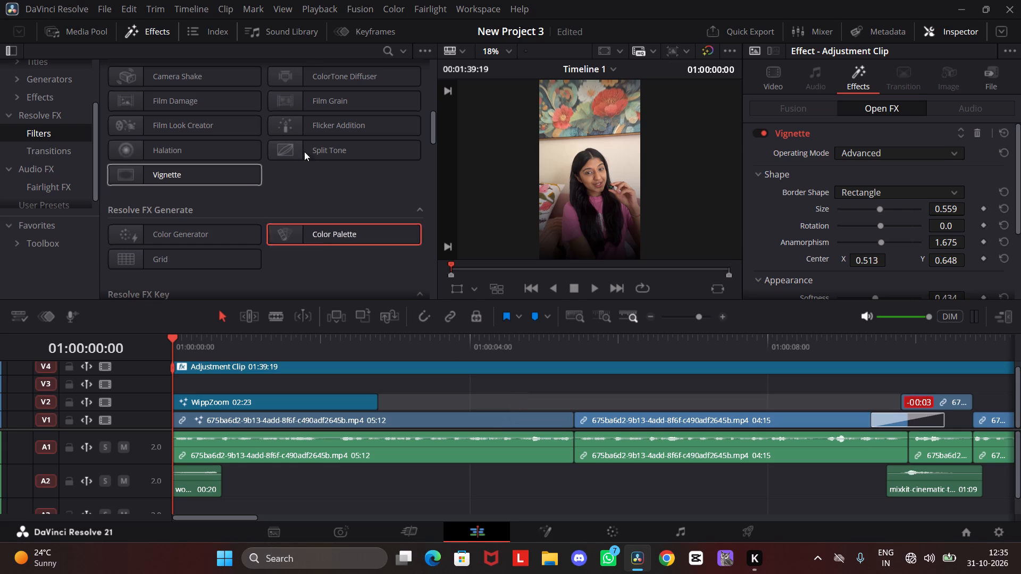
{"action": "scroll", "coordinate": [182, 85], "scroll_direction": "up", "scroll_amount": 15}
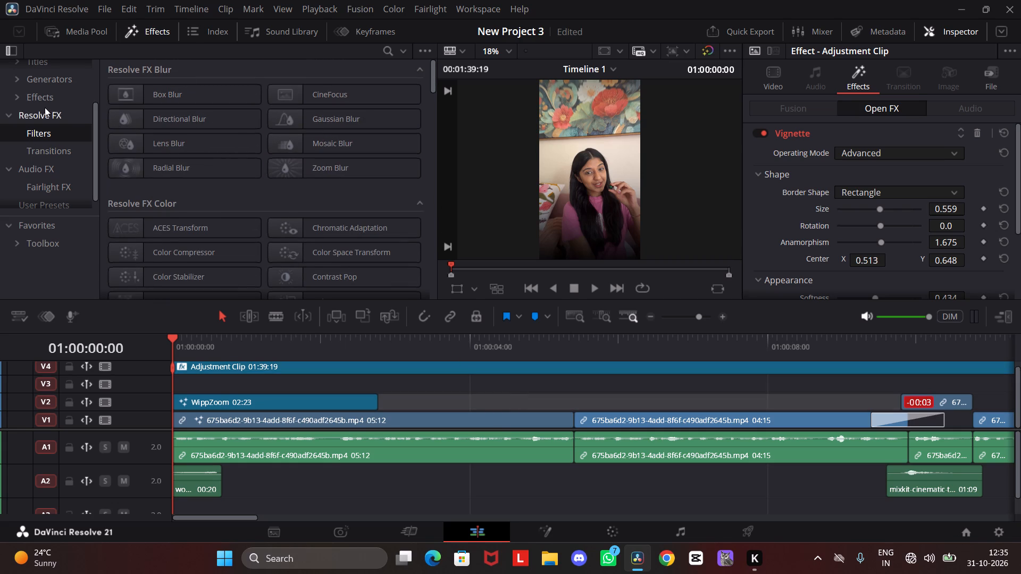
{"action": "left_click", "coordinate": [45, 107]}
{"action": "left_click", "coordinate": [56, 92]}
{"action": "left_click", "coordinate": [65, 79]}
{"action": "scroll", "coordinate": [270, 113], "scroll_direction": "up", "scroll_amount": 5}
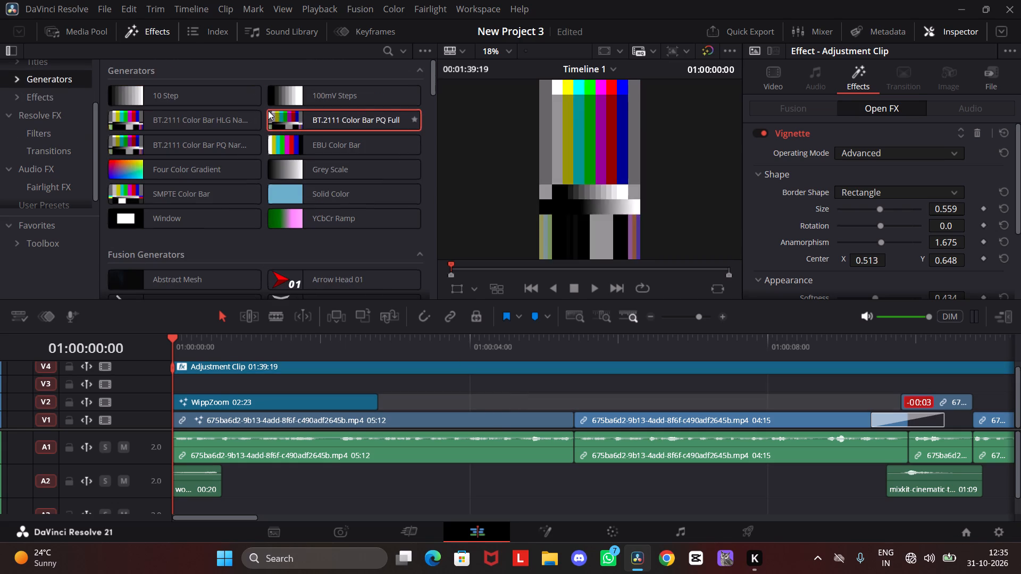
{"action": "scroll", "coordinate": [268, 111], "scroll_direction": "up", "scroll_amount": 5}
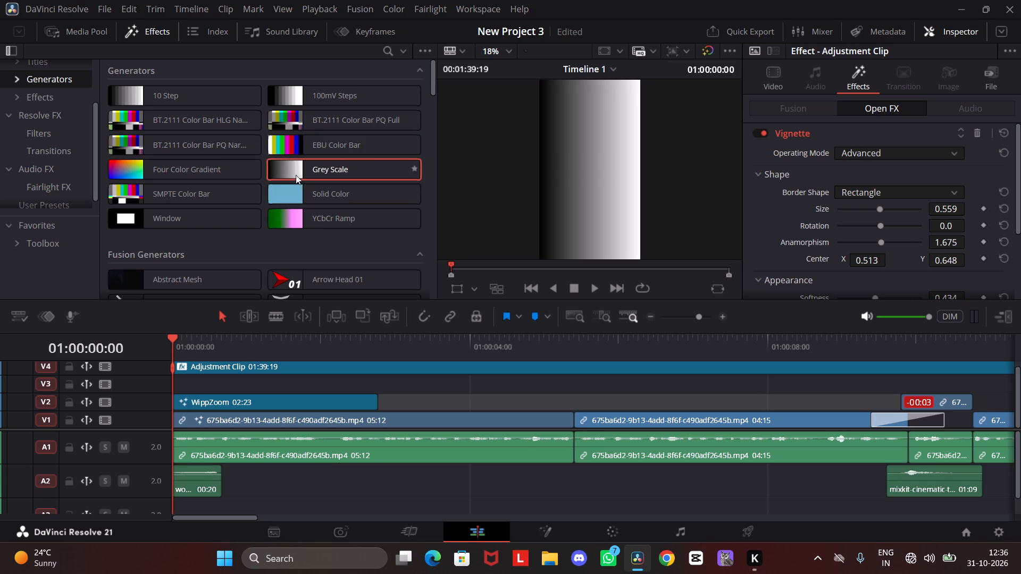
{"action": "scroll", "coordinate": [35, 86], "scroll_direction": "up", "scroll_amount": 3}
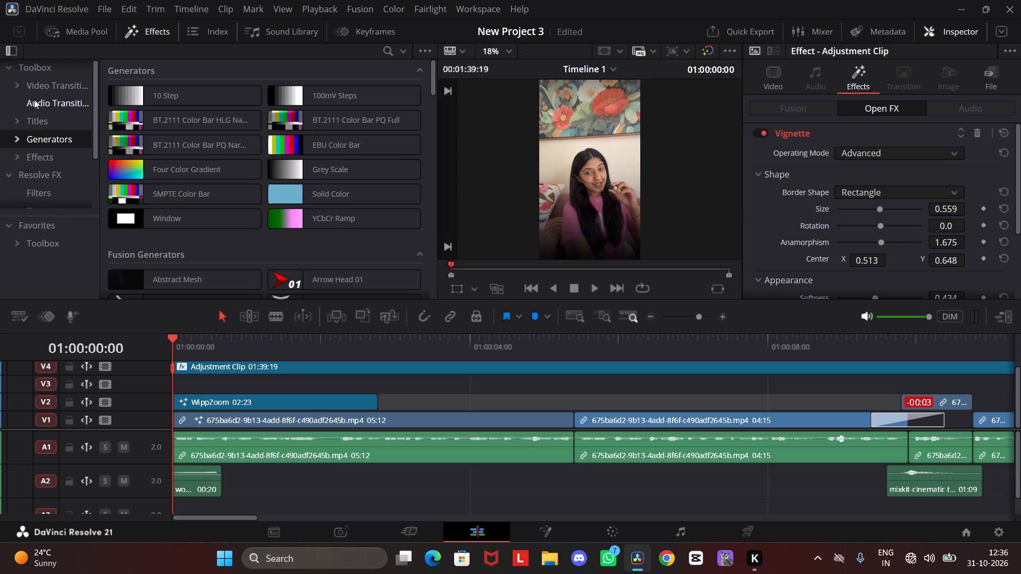
{"action": "scroll", "coordinate": [262, 31], "scroll_direction": "down", "scroll_amount": 2}
{"action": "scroll", "coordinate": [233, 165], "scroll_direction": "up", "scroll_amount": 7}
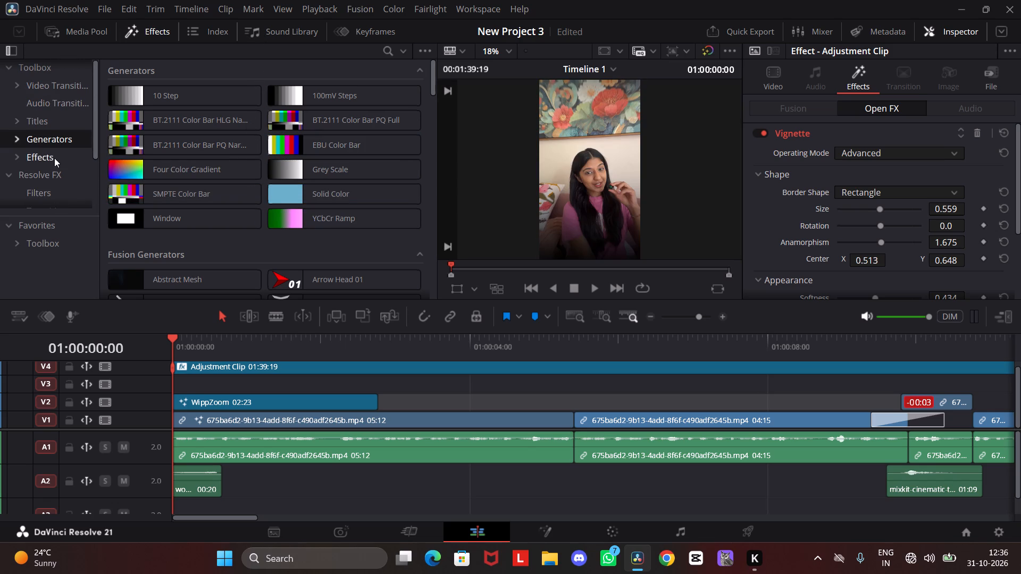
{"action": "left_click", "coordinate": [54, 158]}
{"action": "left_click_drag", "start_coordinate": [225, 96], "coordinate": [261, 352]}
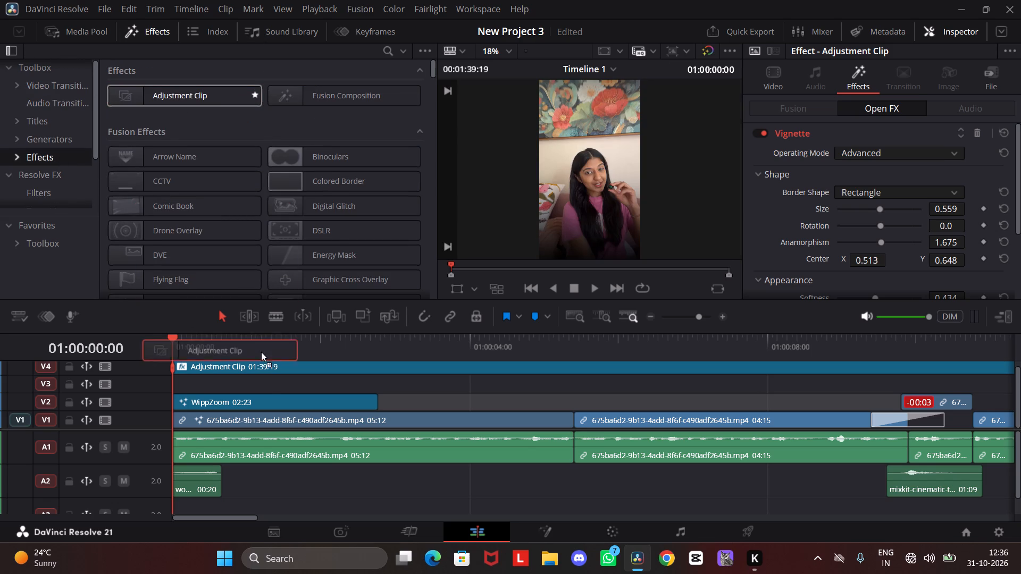
{"action": "left_click_drag", "start_coordinate": [261, 352], "coordinate": [171, 374]}
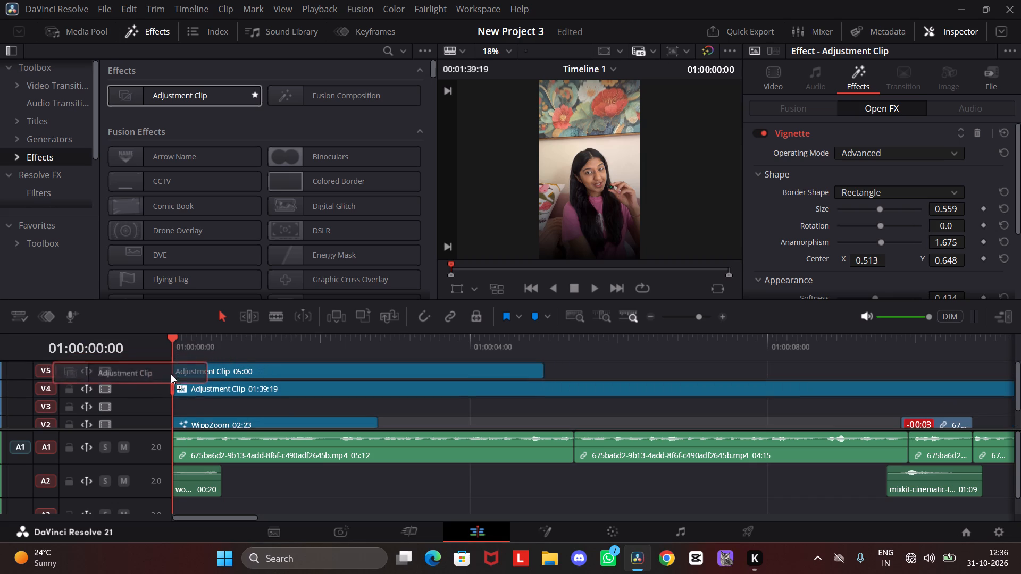
{"action": "left_click_drag", "start_coordinate": [171, 374], "coordinate": [166, 376]}
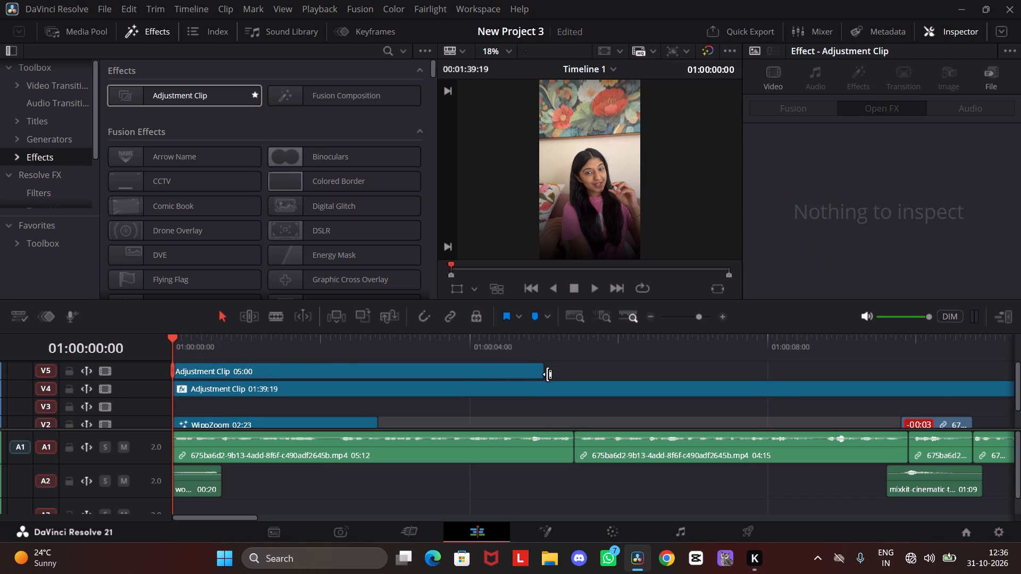
Extend the new V5 adjustment clip to the end of the video, for a duration of about 01:39:18.
{"action": "left_click_drag", "start_coordinate": [543, 374], "coordinate": [906, 394]}
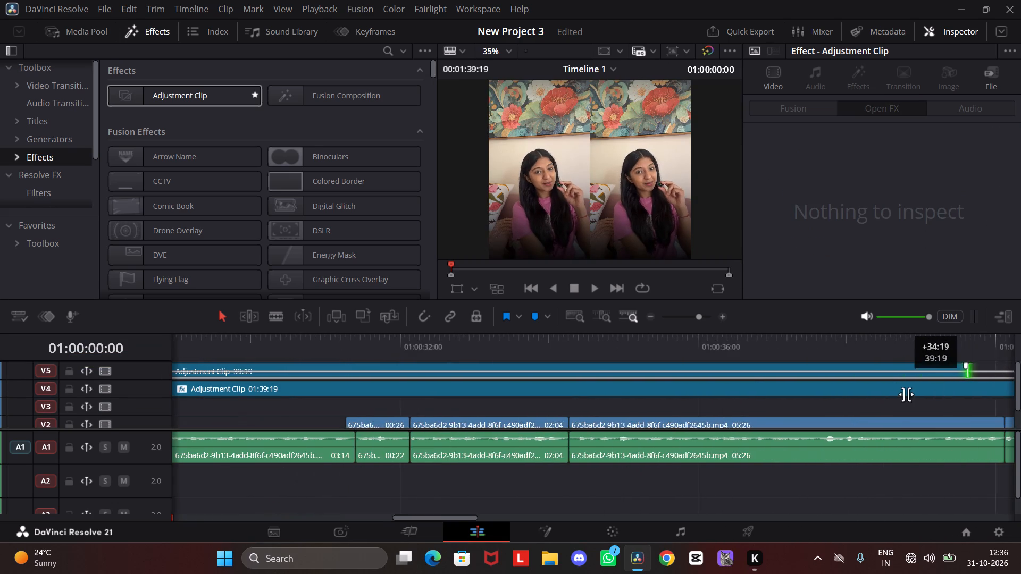
{"action": "left_click_drag", "start_coordinate": [906, 394], "coordinate": [952, 403]}
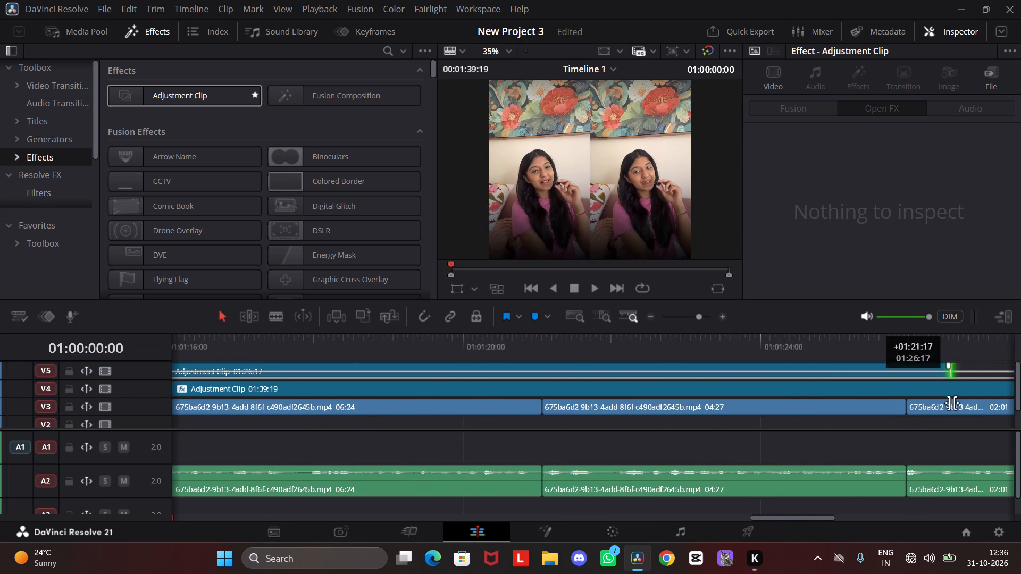
{"action": "left_click_drag", "start_coordinate": [952, 403], "coordinate": [689, 394]}
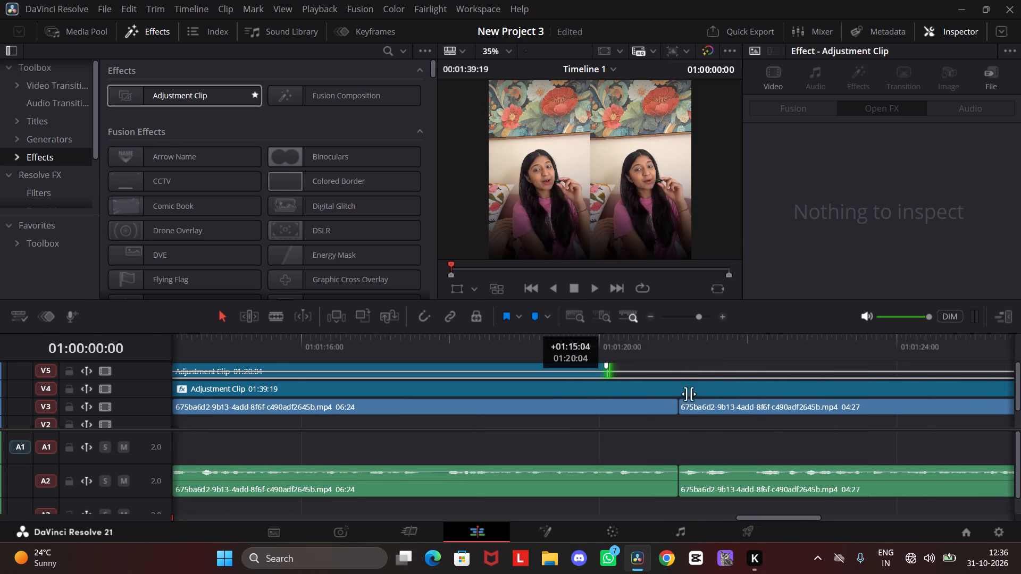
{"action": "left_click_drag", "start_coordinate": [689, 394], "coordinate": [935, 430]}
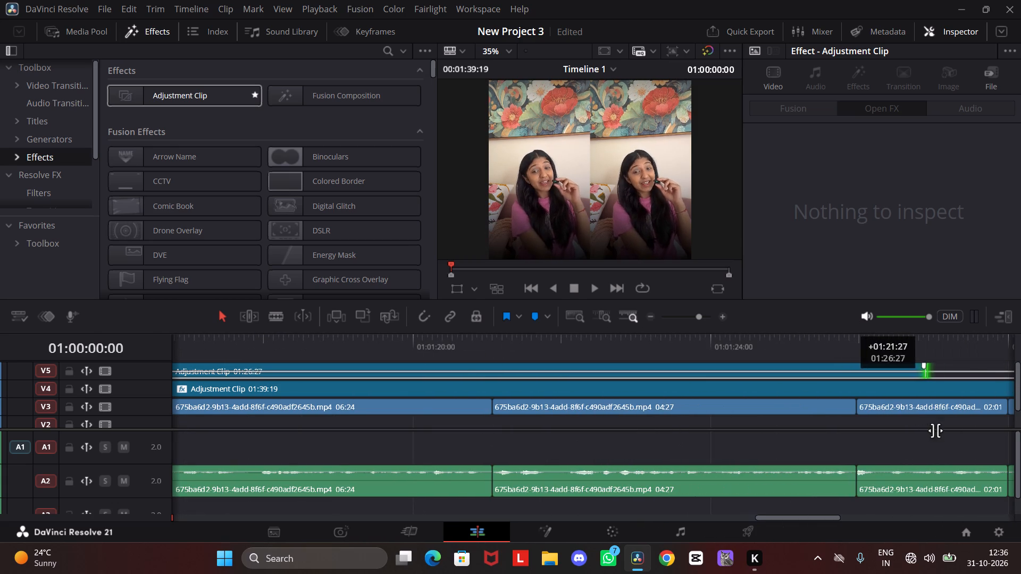
{"action": "left_click_drag", "start_coordinate": [935, 430], "coordinate": [623, 436]}
Open the V5 adjustment clip on the Fusion page and enlarge the node area to show its node graph.
{"action": "right_click_drag", "start_coordinate": [329, 367], "coordinate": [334, 369]}
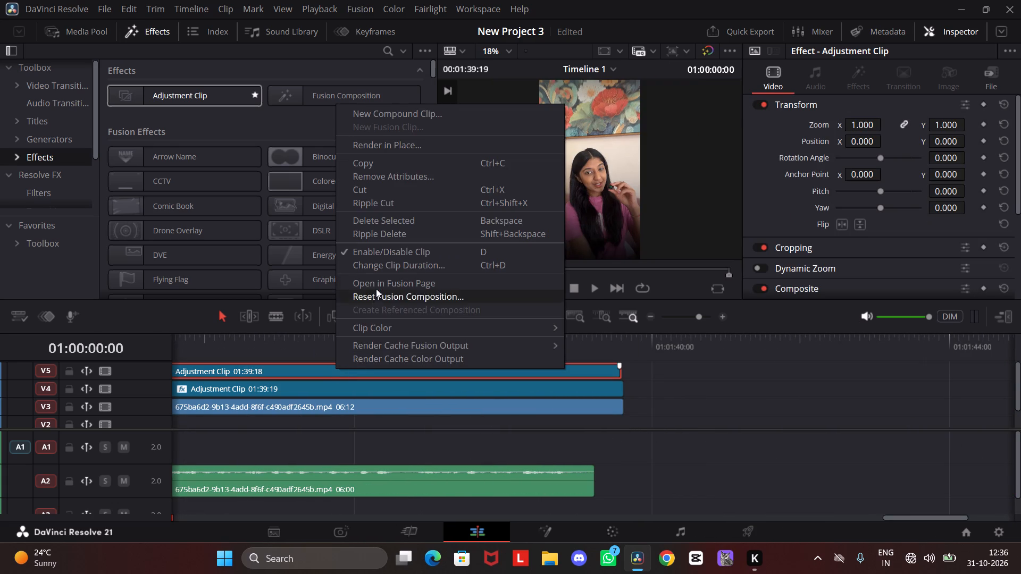
{"action": "left_click", "coordinate": [376, 285]}
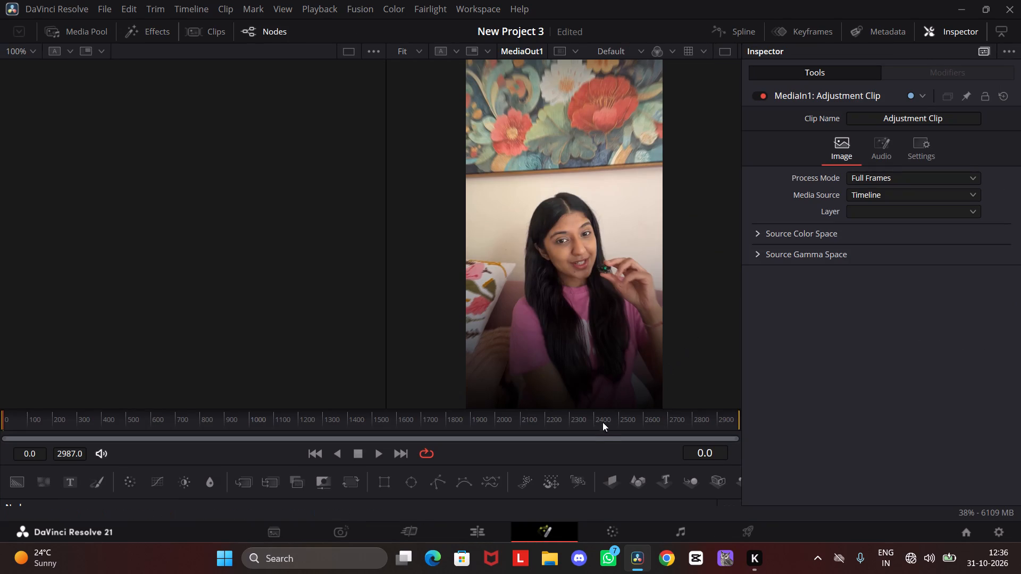
{"action": "left_click_drag", "start_coordinate": [586, 465], "coordinate": [595, 405]}
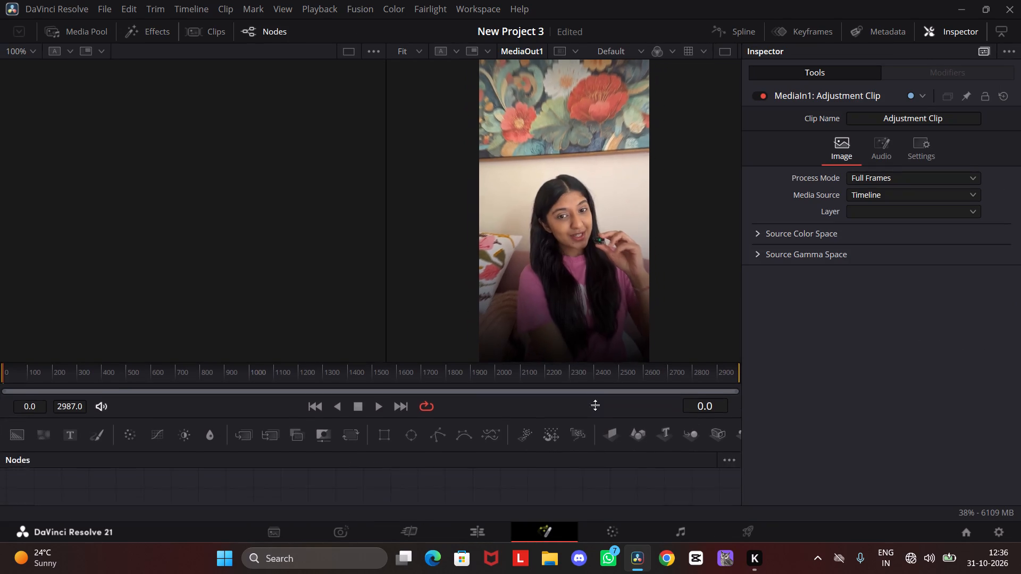
{"action": "left_click_drag", "start_coordinate": [595, 405], "coordinate": [600, 317]}
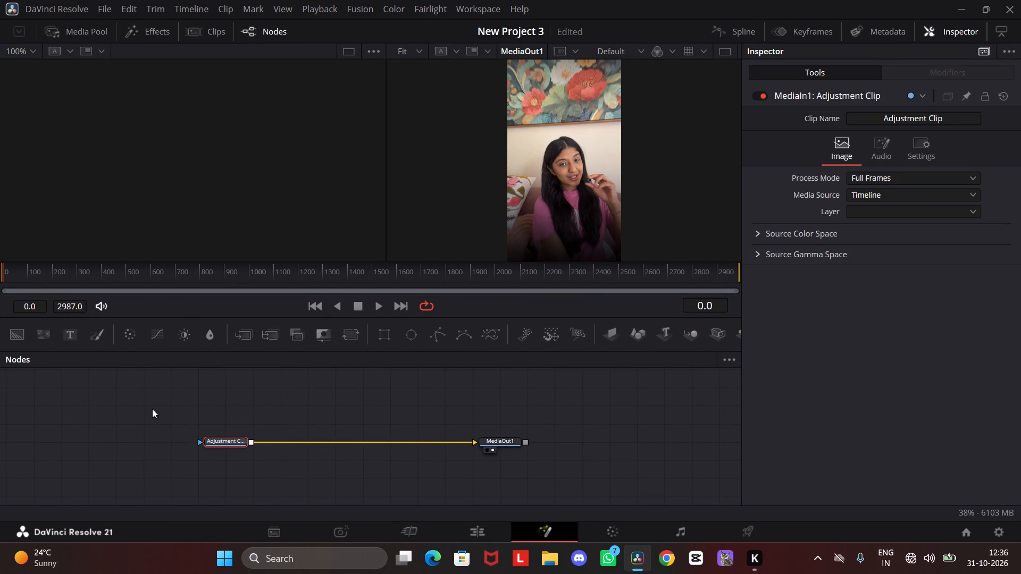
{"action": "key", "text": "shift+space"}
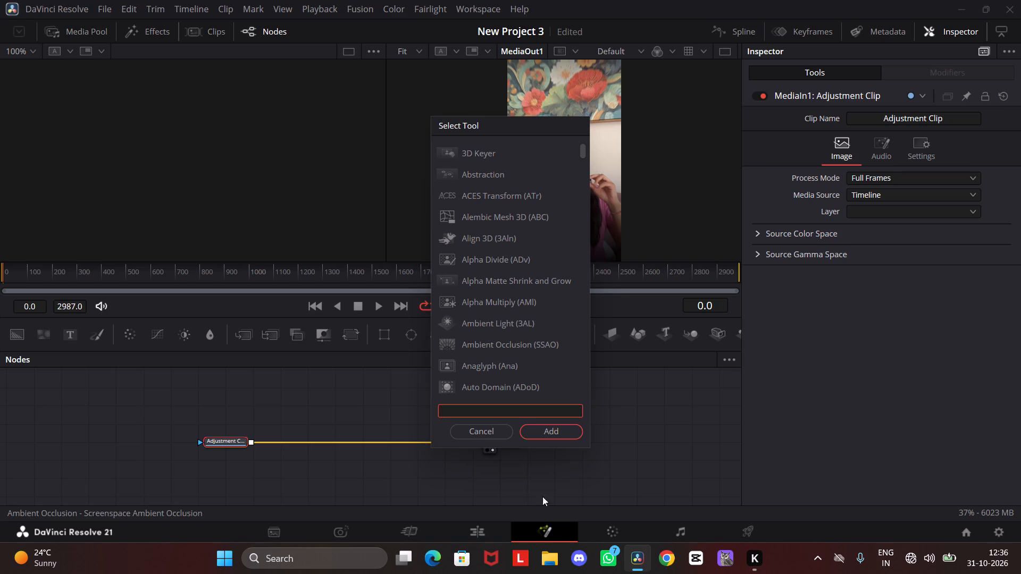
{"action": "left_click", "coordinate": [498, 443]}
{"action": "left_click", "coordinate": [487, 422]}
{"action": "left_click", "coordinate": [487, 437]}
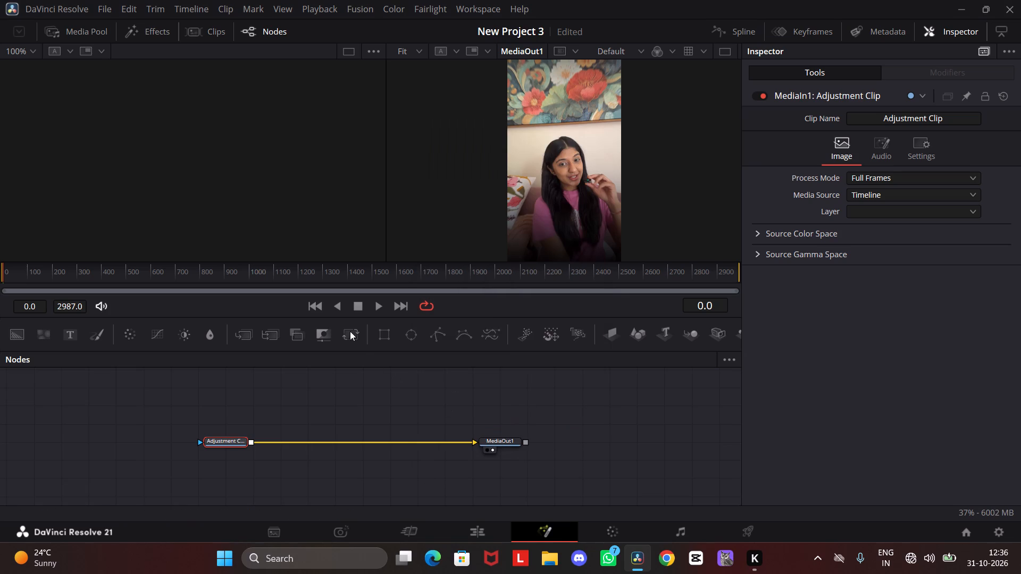
Insert a Transform node on the connection between the Adjustment Clip node and MediaOut1.
{"action": "left_click_drag", "start_coordinate": [350, 331], "coordinate": [323, 444]}
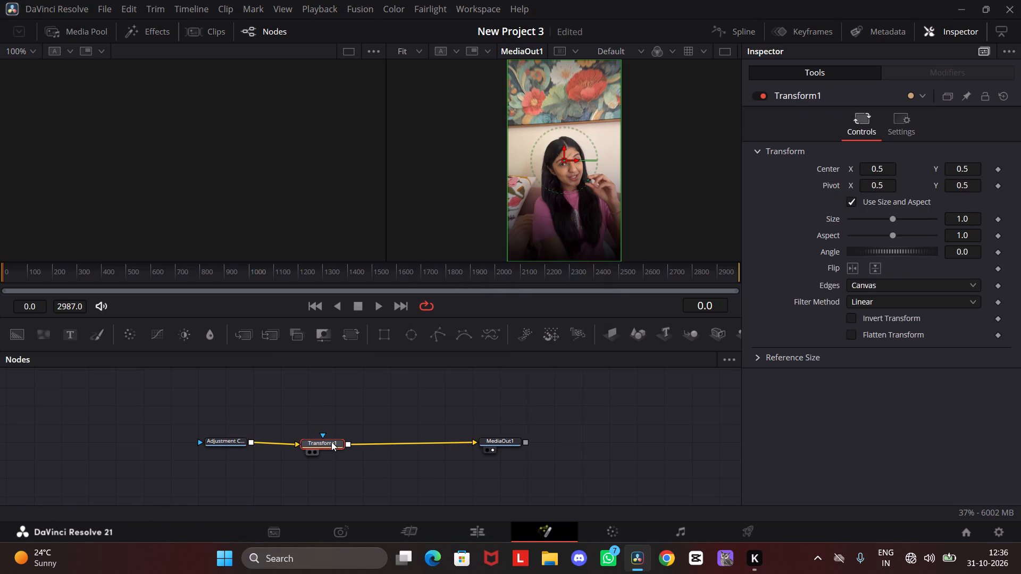
{"action": "left_click_drag", "start_coordinate": [331, 442], "coordinate": [326, 439]}
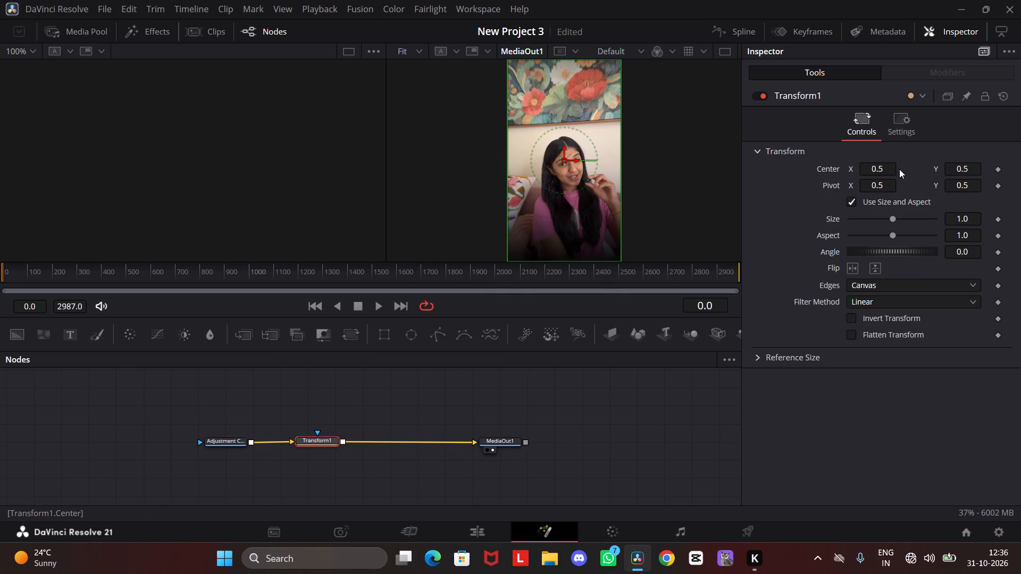
Adjust the Transform node to a Center Y of about 0.545 and a Size of about 1.085.
{"action": "left_click_drag", "start_coordinate": [956, 171], "coordinate": [971, 178]}
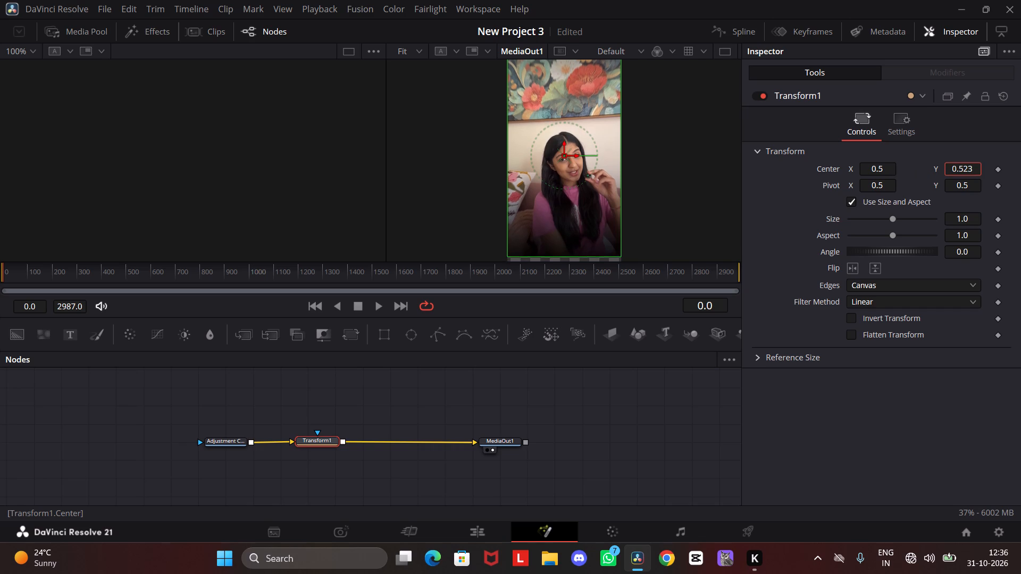
{"action": "left_click_drag", "start_coordinate": [971, 178], "coordinate": [978, 179]}
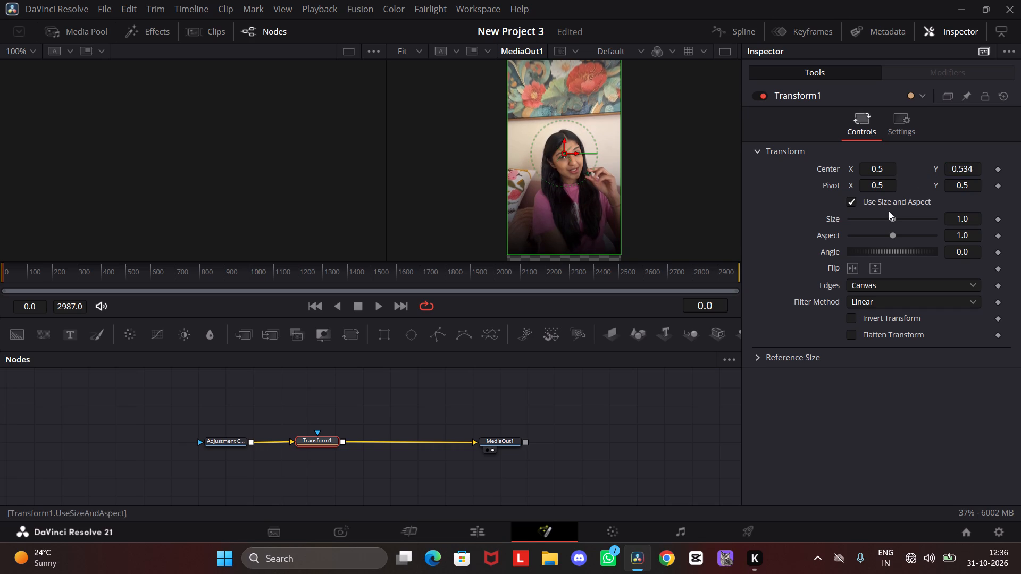
{"action": "left_click_drag", "start_coordinate": [952, 218], "coordinate": [959, 221]}
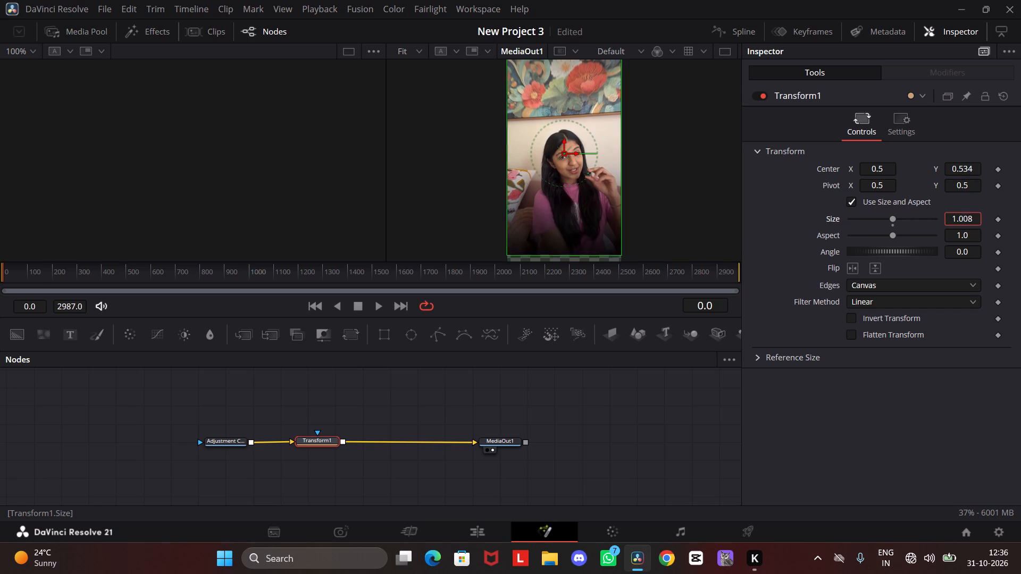
{"action": "left_click_drag", "start_coordinate": [959, 221], "coordinate": [987, 236]}
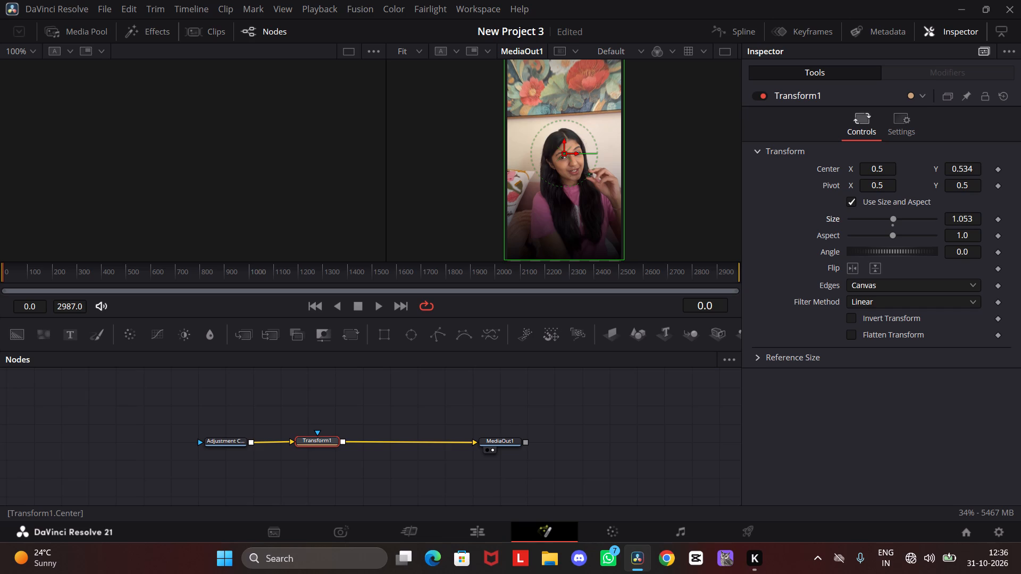
{"action": "left_click", "coordinate": [871, 169]}
{"action": "left_click_drag", "start_coordinate": [946, 169], "coordinate": [953, 170]}
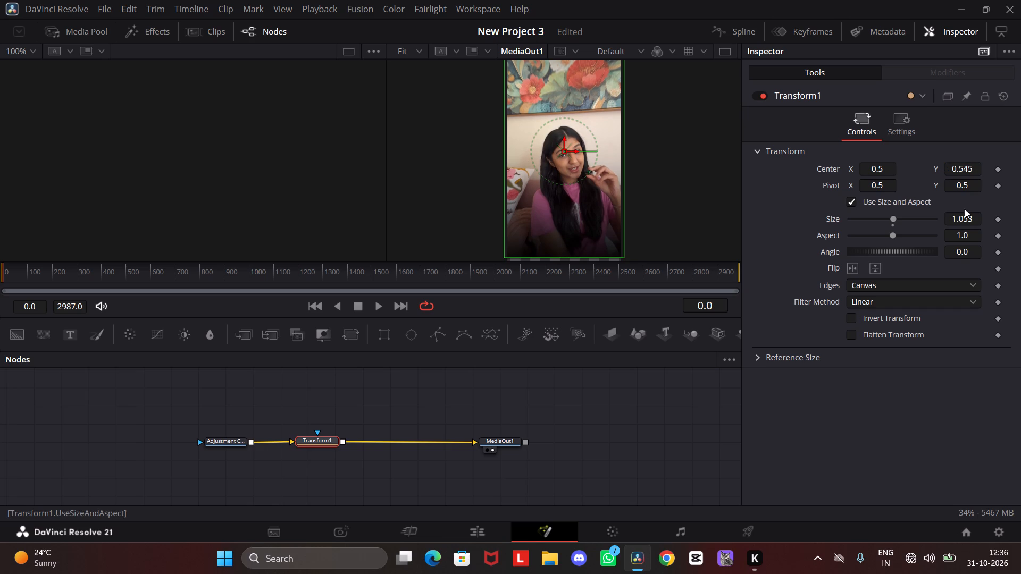
{"action": "left_click_drag", "start_coordinate": [961, 218], "coordinate": [982, 242]}
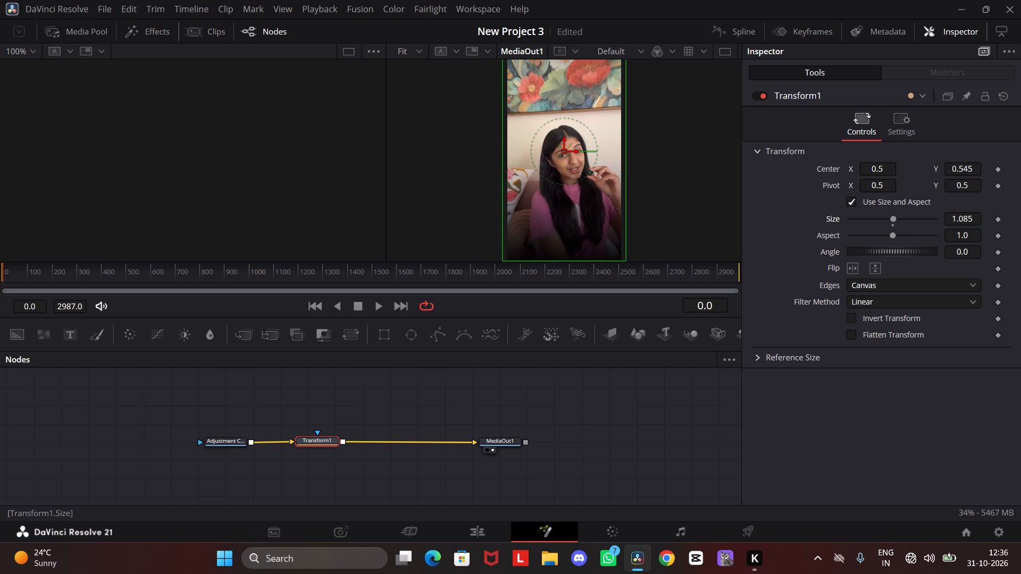
Return to the Edit page and play the timeline from the start, replaying the transition near 01:00:10:00 to examine the framing.
{"action": "left_click", "coordinate": [488, 530]}
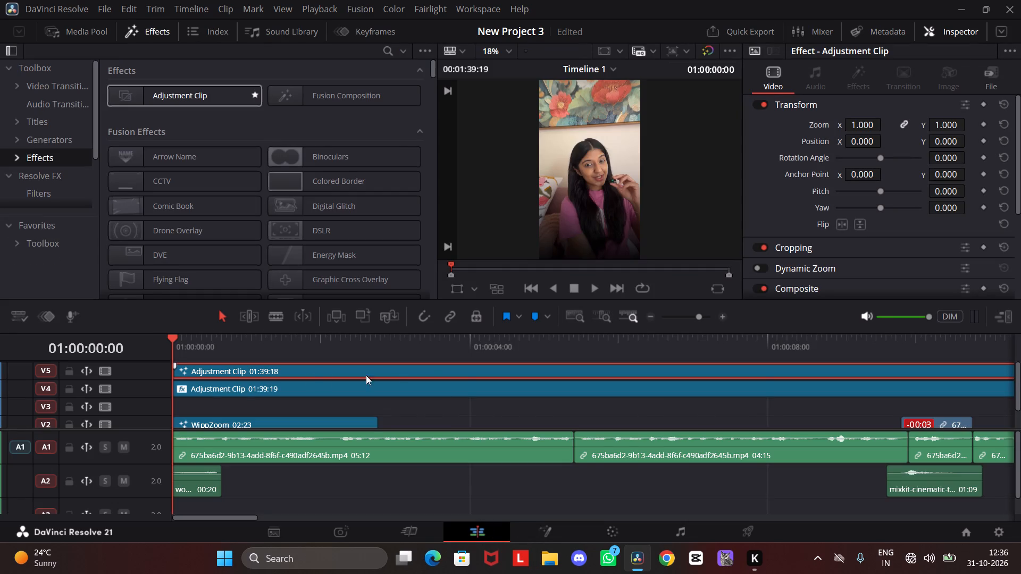
{"action": "key", "text": "c"}
{"action": "left_click_drag", "start_coordinate": [183, 340], "coordinate": [167, 351]}
{"action": "key", "text": "c"}
{"action": "key", "text": "space"}
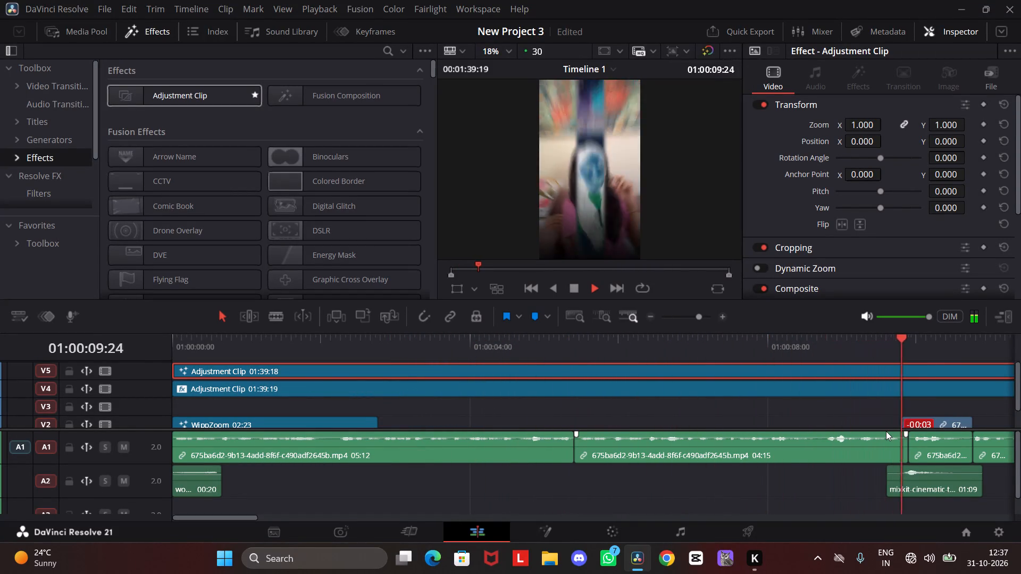
{"action": "key", "text": "space"}
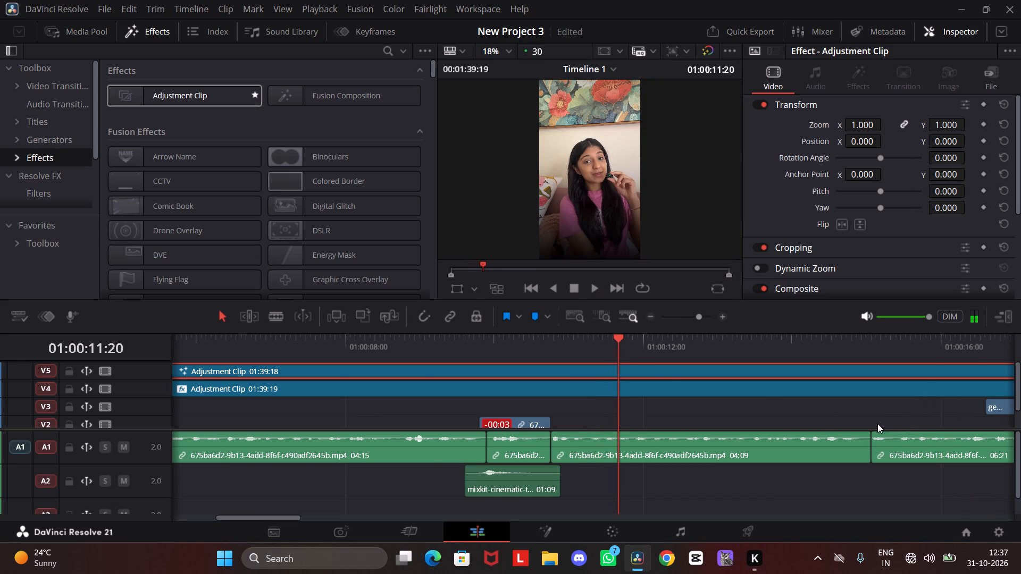
{"action": "left_click_drag", "start_coordinate": [582, 345], "coordinate": [424, 375]}
{"action": "key", "text": "space"}
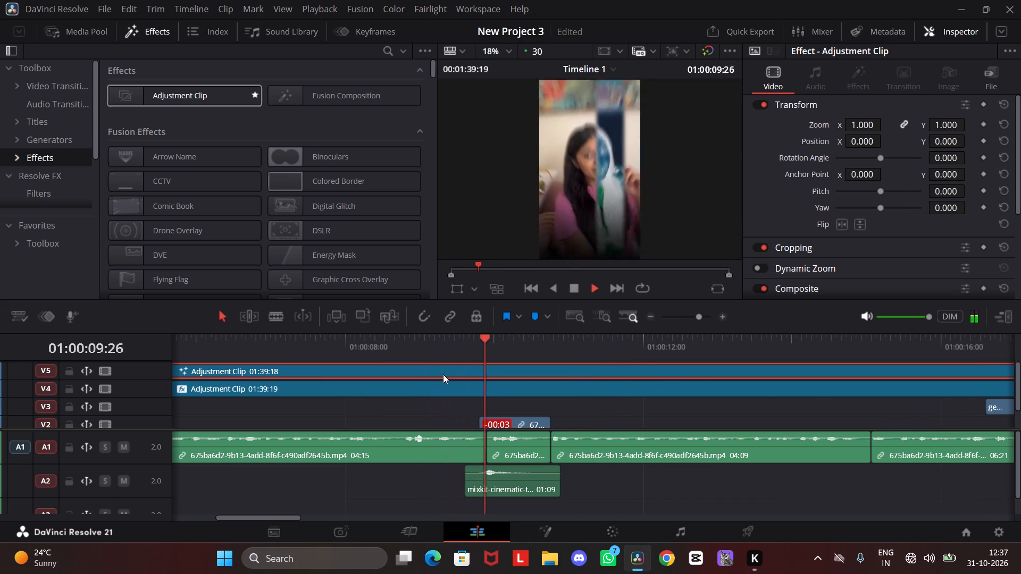
{"action": "key", "text": "space"}
{"action": "left_click_drag", "start_coordinate": [533, 352], "coordinate": [509, 354]}
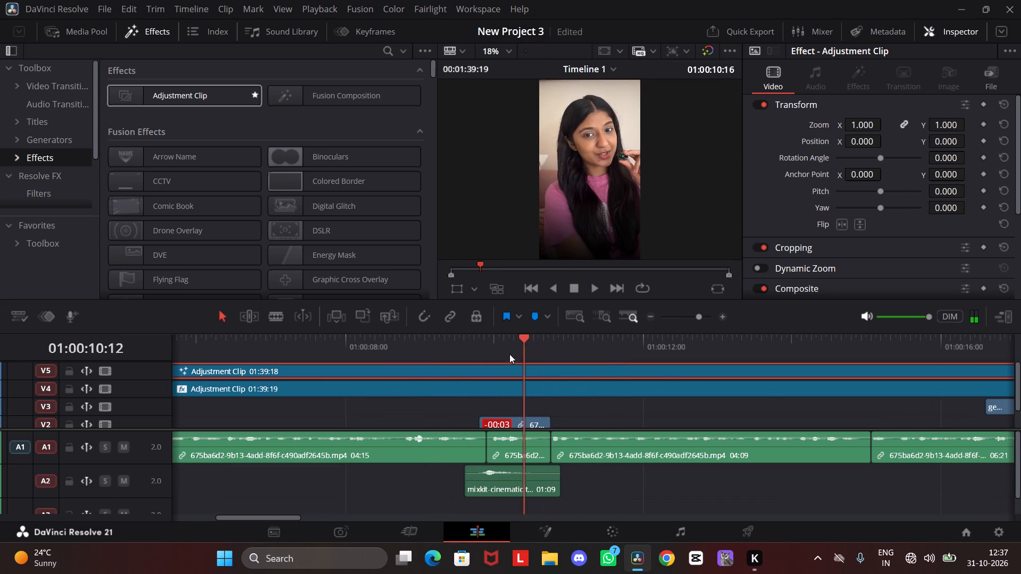
Replay the transition between about 01:00:09:16 and 01:00:10:19 to examine the cut.
{"action": "left_click_drag", "start_coordinate": [509, 354], "coordinate": [466, 354]}
{"action": "key", "text": "space"}
{"action": "key", "text": "space"}
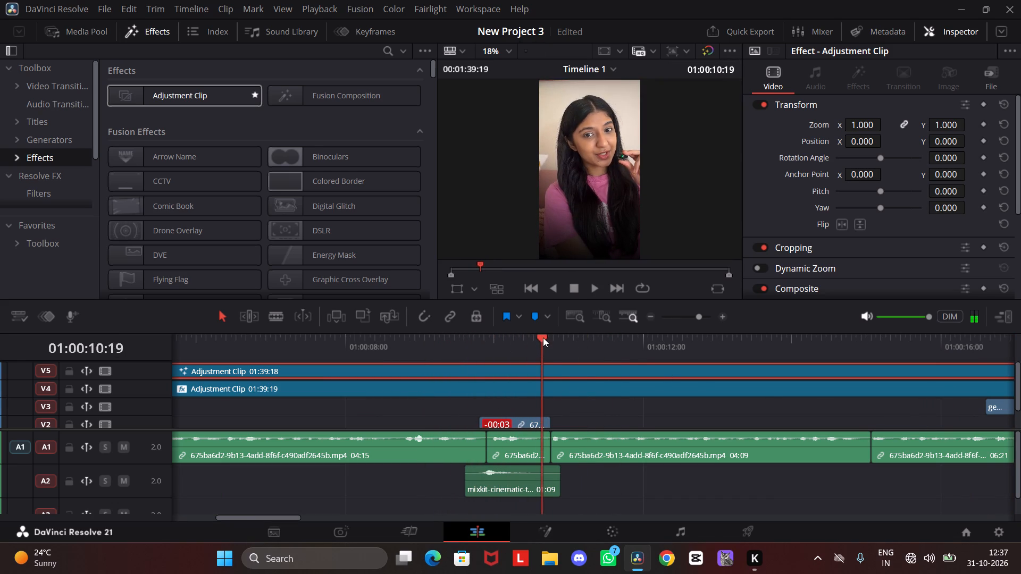
{"action": "left_click_drag", "start_coordinate": [542, 337], "coordinate": [475, 350]}
{"action": "key", "text": "space"}
{"action": "key", "text": "space"}
{"action": "left_click_drag", "start_coordinate": [480, 344], "coordinate": [459, 352]}
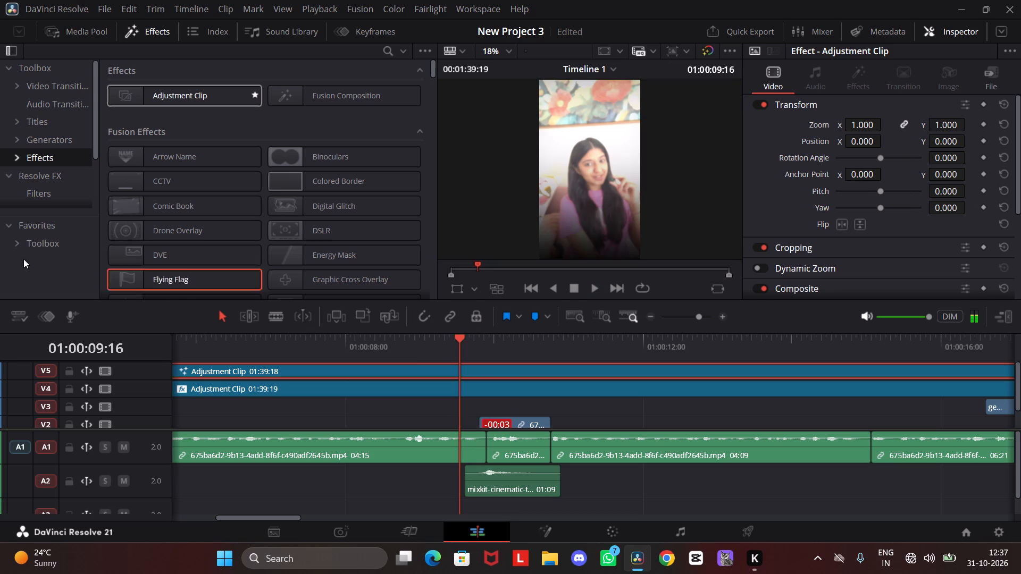
Browse the Resolve FX, Generators and Effects categories of the effects library for a suitable effect.
{"action": "left_click", "coordinate": [78, 176]}
{"action": "scroll", "coordinate": [170, 163], "scroll_direction": "down", "scroll_amount": 3}
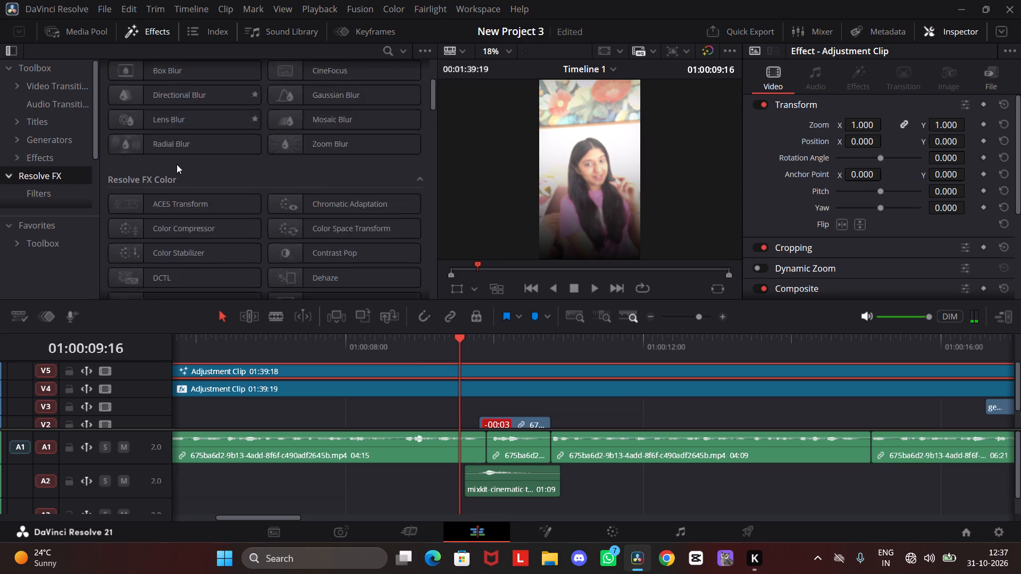
{"action": "scroll", "coordinate": [177, 164], "scroll_direction": "down", "scroll_amount": 20}
{"action": "scroll", "coordinate": [177, 164], "scroll_direction": "down", "scroll_amount": 20}
{"action": "scroll", "coordinate": [177, 164], "scroll_direction": "down", "scroll_amount": 9}
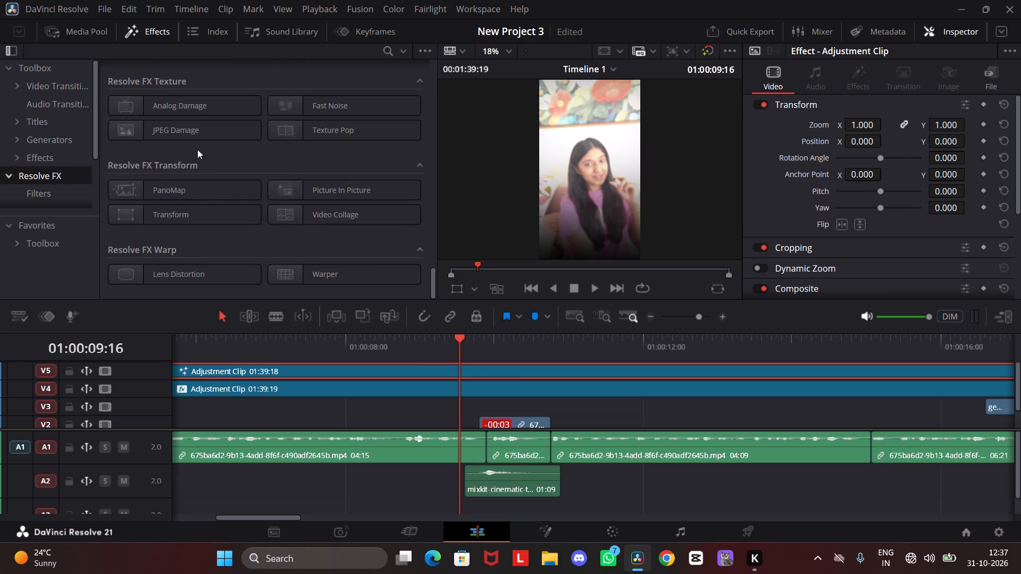
{"action": "scroll", "coordinate": [197, 149], "scroll_direction": "down", "scroll_amount": 16}
{"action": "scroll", "coordinate": [47, 146], "scroll_direction": "up", "scroll_amount": 2}
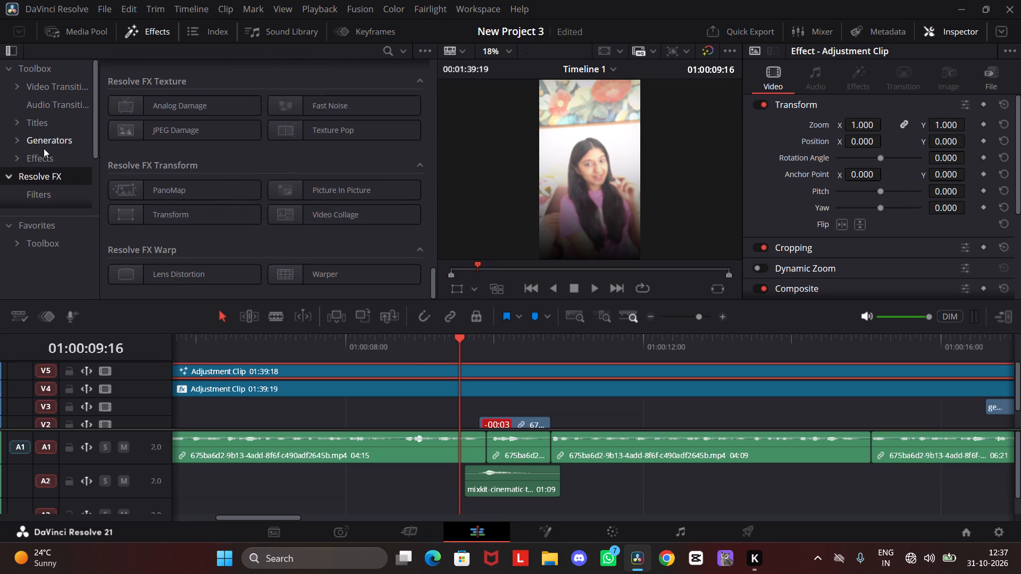
{"action": "left_click", "coordinate": [44, 149]}
{"action": "left_click", "coordinate": [51, 140]}
{"action": "scroll", "coordinate": [300, 148], "scroll_direction": "down", "scroll_amount": 7}
{"action": "left_click", "coordinate": [42, 155]}
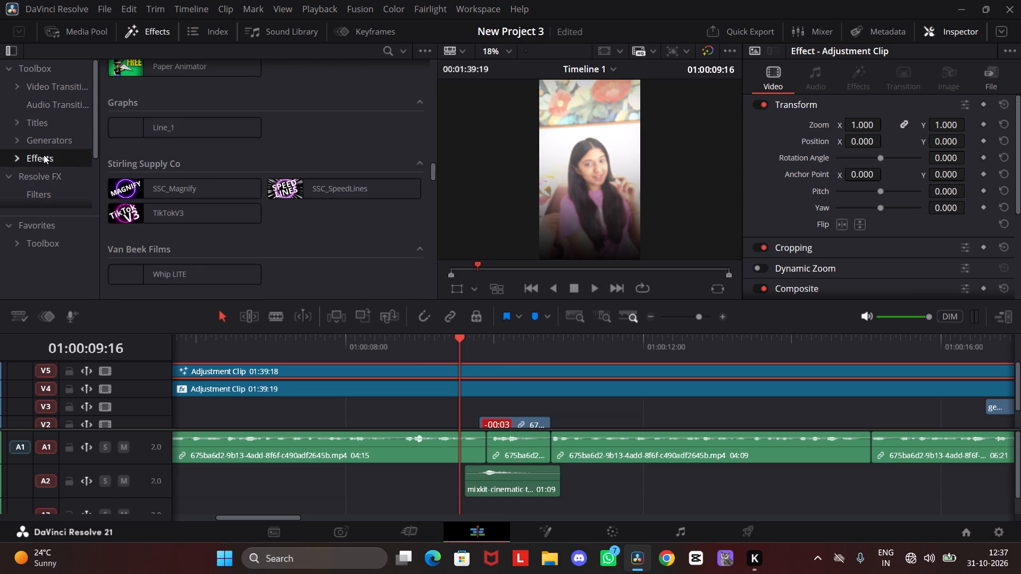
{"action": "scroll", "coordinate": [265, 171], "scroll_direction": "down", "scroll_amount": 20}
{"action": "scroll", "coordinate": [265, 171], "scroll_direction": "down", "scroll_amount": 13}
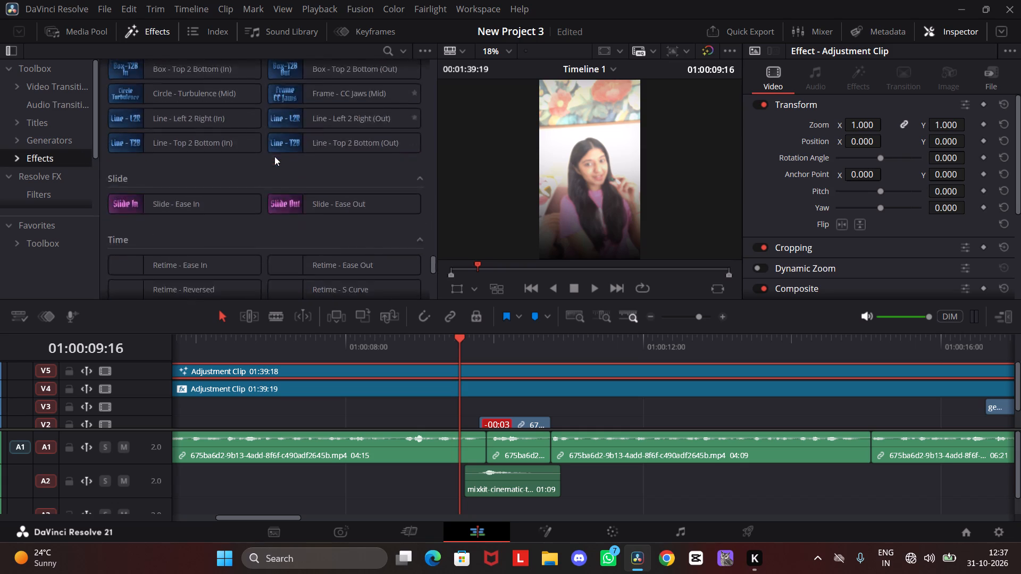
{"action": "scroll", "coordinate": [274, 156], "scroll_direction": "down", "scroll_amount": 20}
{"action": "scroll", "coordinate": [274, 156], "scroll_direction": "down", "scroll_amount": 2}
{"action": "left_click", "coordinate": [47, 173]}
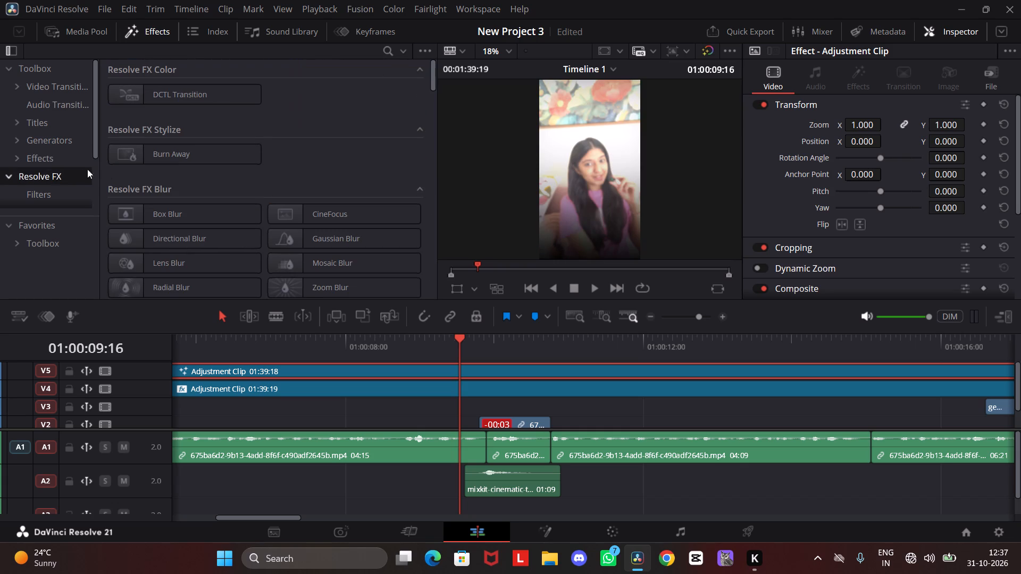
{"action": "scroll", "coordinate": [364, 184], "scroll_direction": "down", "scroll_amount": 15}
{"action": "scroll", "coordinate": [0, 126], "scroll_direction": "up", "scroll_amount": 3}
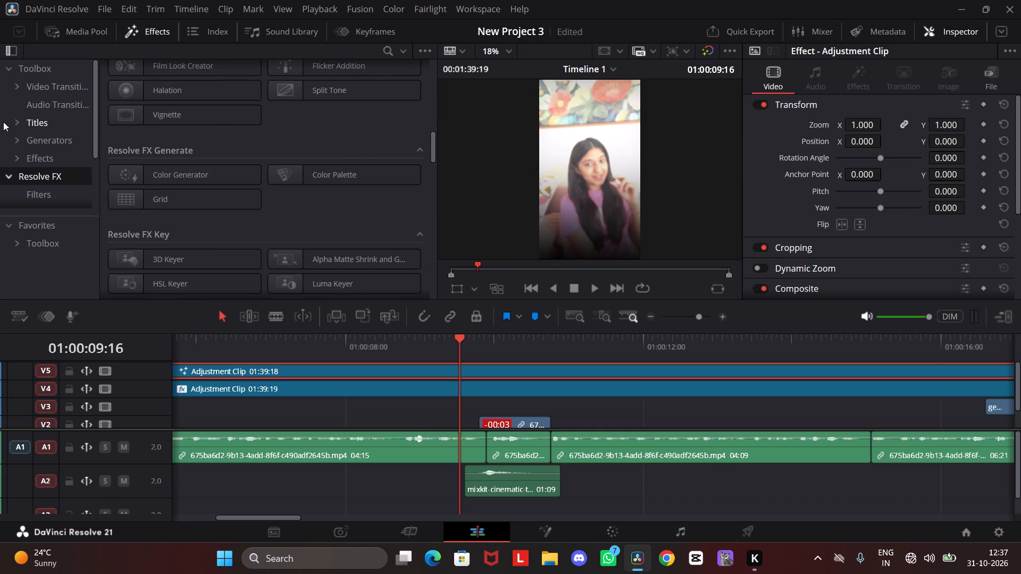
{"action": "scroll", "coordinate": [3, 122], "scroll_direction": "up", "scroll_amount": 6}
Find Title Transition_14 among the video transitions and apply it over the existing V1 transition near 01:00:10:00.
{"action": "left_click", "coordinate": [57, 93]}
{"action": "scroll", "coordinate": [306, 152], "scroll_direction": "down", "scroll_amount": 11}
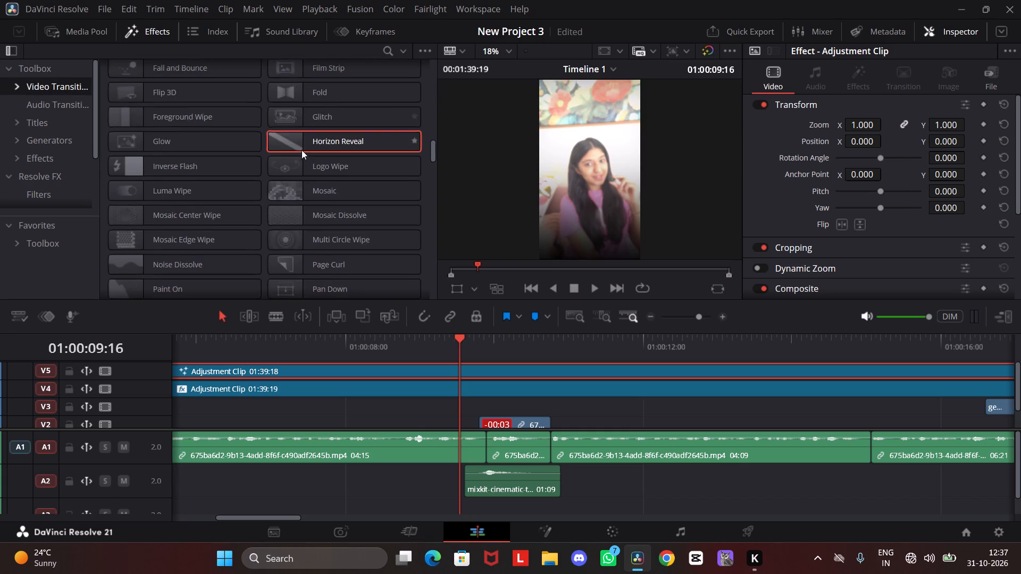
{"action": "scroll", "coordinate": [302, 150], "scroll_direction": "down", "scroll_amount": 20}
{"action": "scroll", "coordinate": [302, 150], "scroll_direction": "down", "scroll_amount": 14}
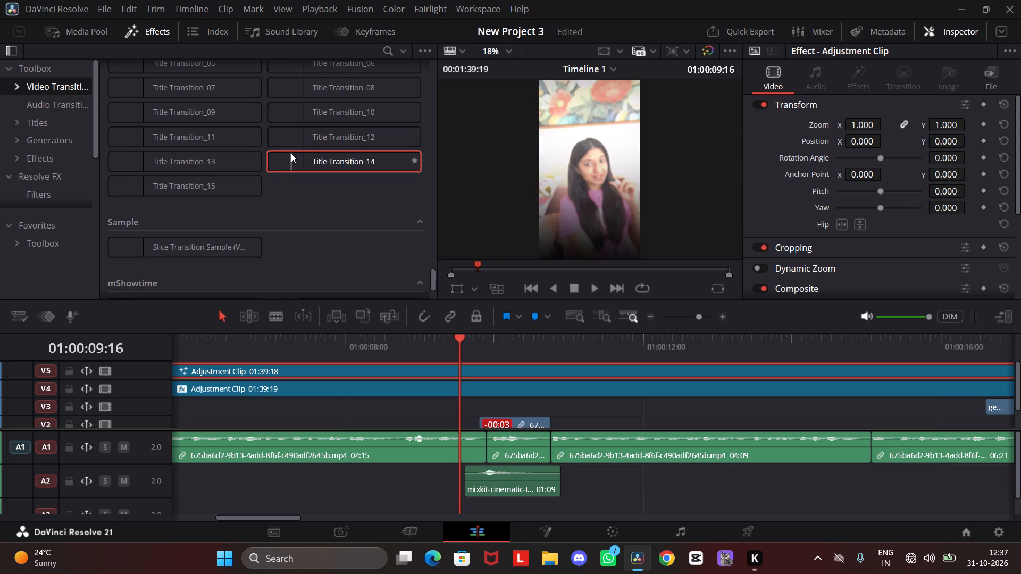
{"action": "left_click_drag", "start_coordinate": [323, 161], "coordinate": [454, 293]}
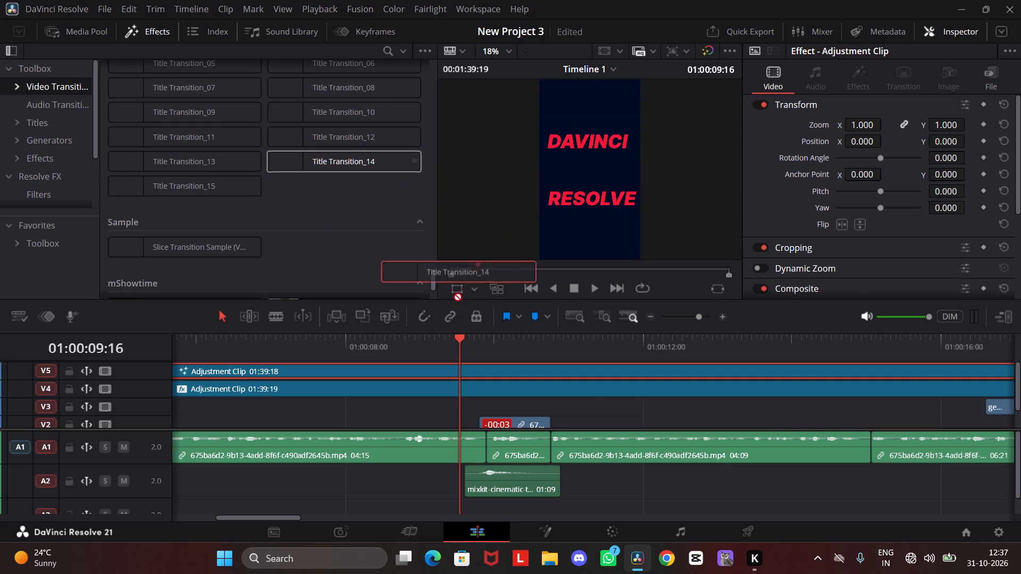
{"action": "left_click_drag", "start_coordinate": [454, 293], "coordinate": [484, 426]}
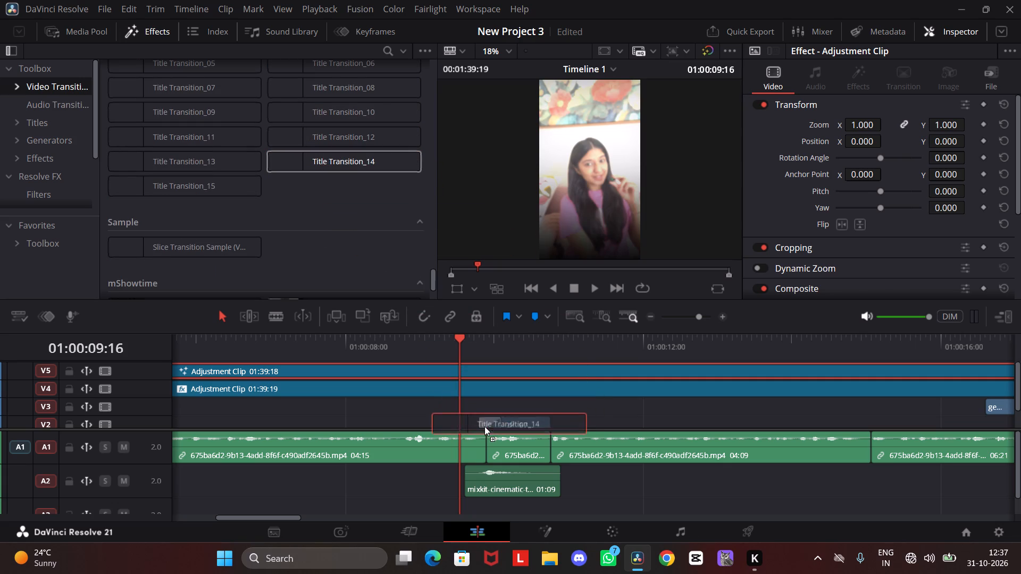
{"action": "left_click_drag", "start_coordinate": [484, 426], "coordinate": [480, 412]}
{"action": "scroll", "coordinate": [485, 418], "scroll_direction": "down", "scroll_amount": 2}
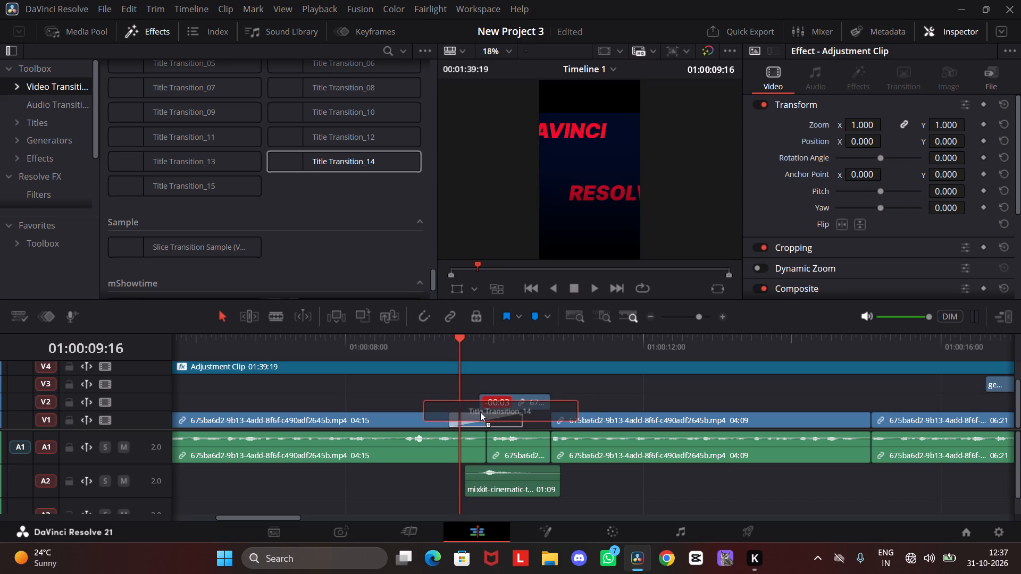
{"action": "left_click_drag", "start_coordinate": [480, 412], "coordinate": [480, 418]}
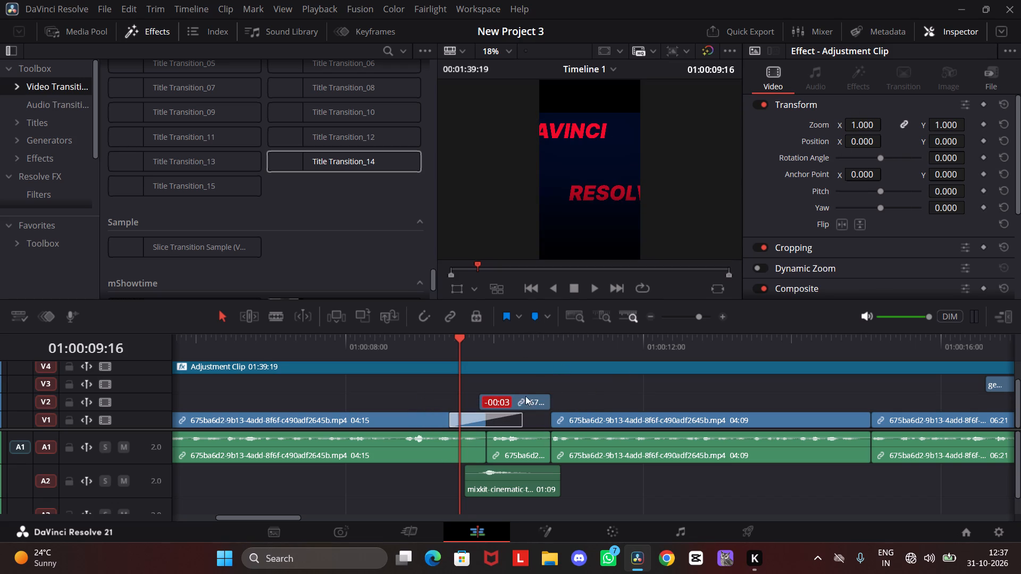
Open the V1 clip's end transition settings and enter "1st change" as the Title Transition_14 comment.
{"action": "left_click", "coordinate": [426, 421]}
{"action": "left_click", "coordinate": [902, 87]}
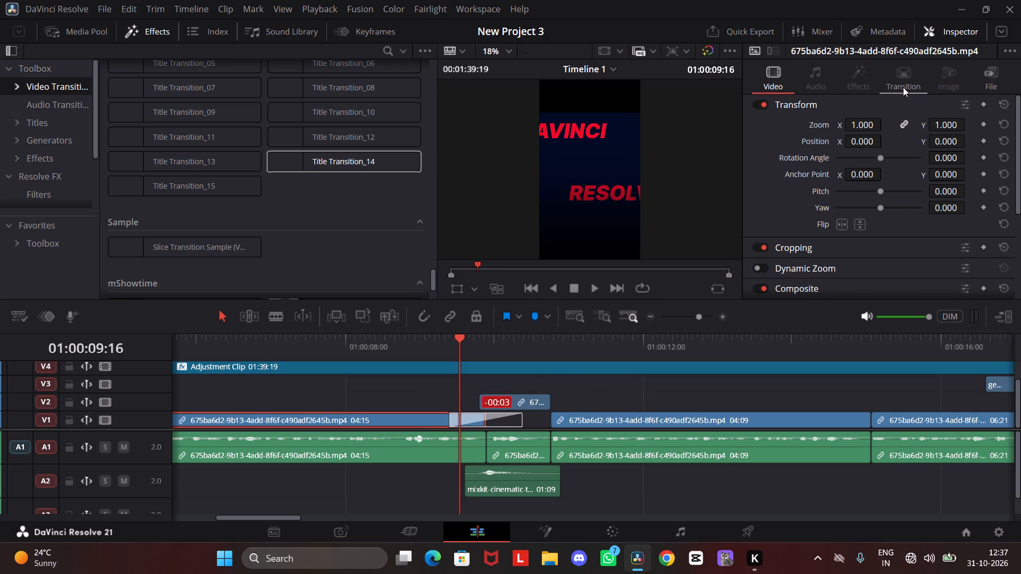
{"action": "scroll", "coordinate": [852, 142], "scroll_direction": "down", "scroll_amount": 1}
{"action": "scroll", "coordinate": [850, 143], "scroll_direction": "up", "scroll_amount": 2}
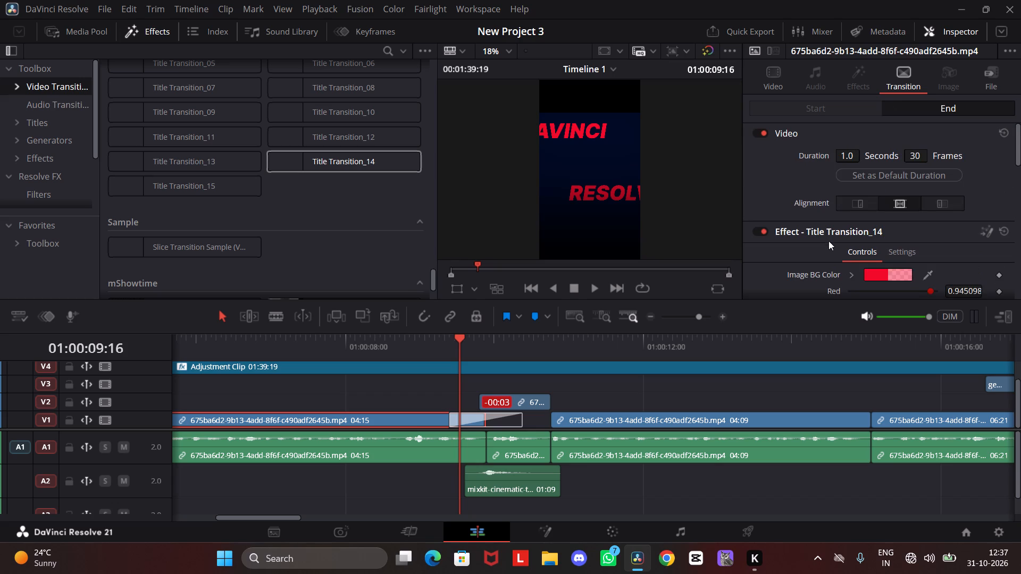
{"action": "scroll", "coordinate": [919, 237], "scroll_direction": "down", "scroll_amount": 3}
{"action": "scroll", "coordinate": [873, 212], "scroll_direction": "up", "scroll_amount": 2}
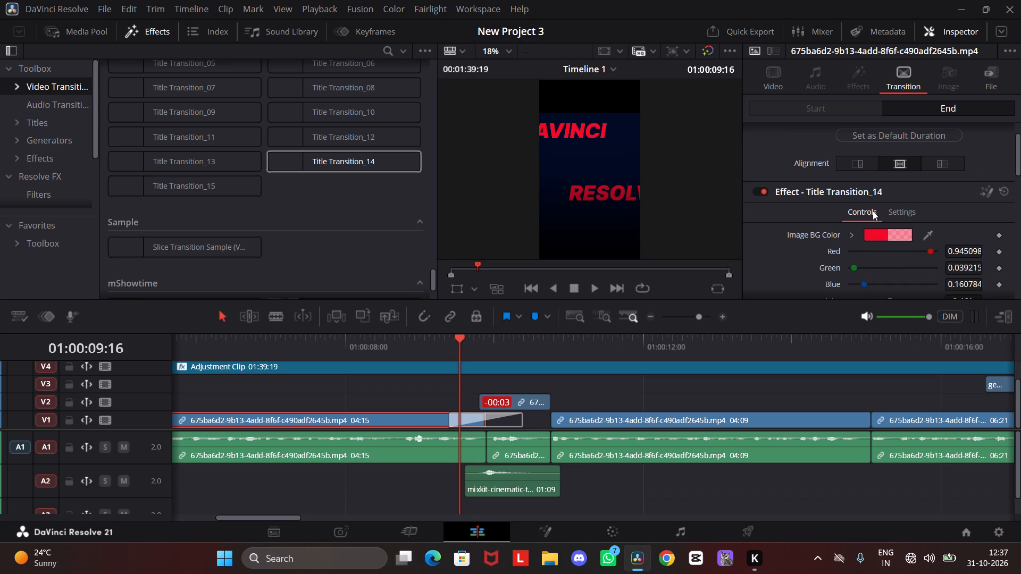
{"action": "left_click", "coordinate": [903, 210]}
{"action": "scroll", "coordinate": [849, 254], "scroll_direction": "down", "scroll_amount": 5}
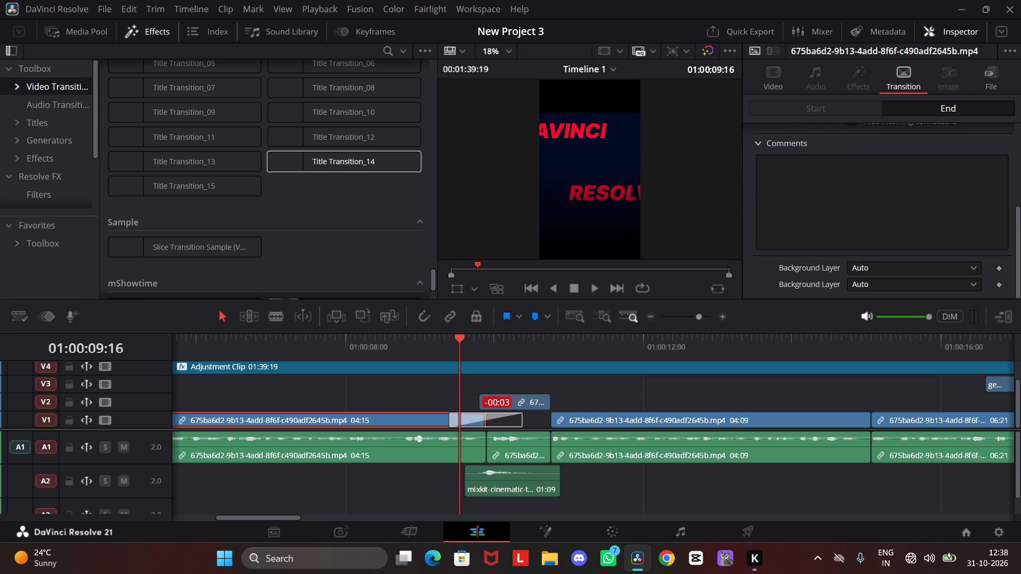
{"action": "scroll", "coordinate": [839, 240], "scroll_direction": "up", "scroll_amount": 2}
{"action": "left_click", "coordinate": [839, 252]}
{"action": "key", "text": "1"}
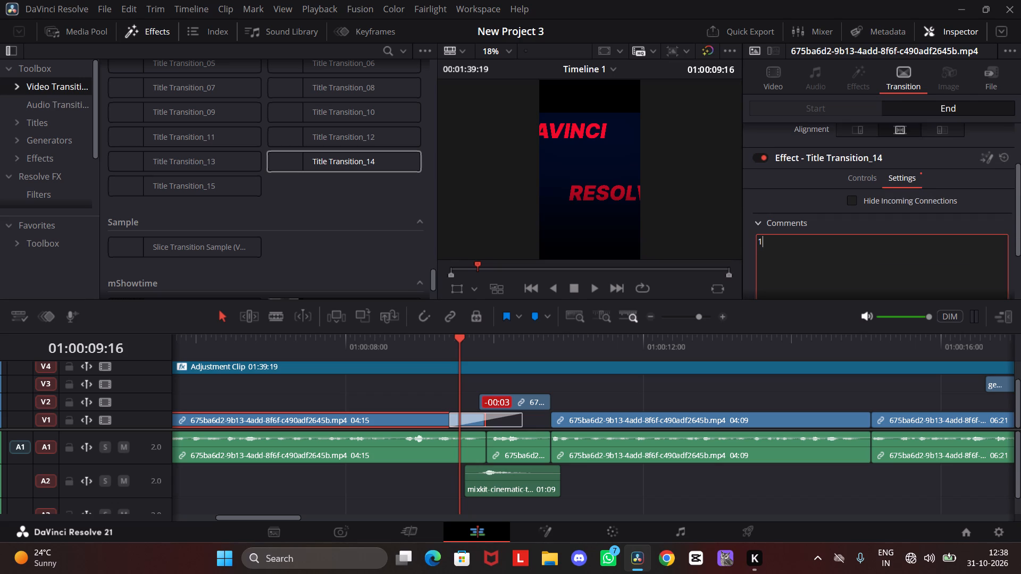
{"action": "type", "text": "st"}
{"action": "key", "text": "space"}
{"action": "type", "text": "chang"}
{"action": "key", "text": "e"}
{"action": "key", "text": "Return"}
Look through the Title Transition_14 controls and play the timeline across the V1 transition to examine it.
{"action": "left_click", "coordinate": [851, 179]}
{"action": "scroll", "coordinate": [845, 243], "scroll_direction": "down", "scroll_amount": 4}
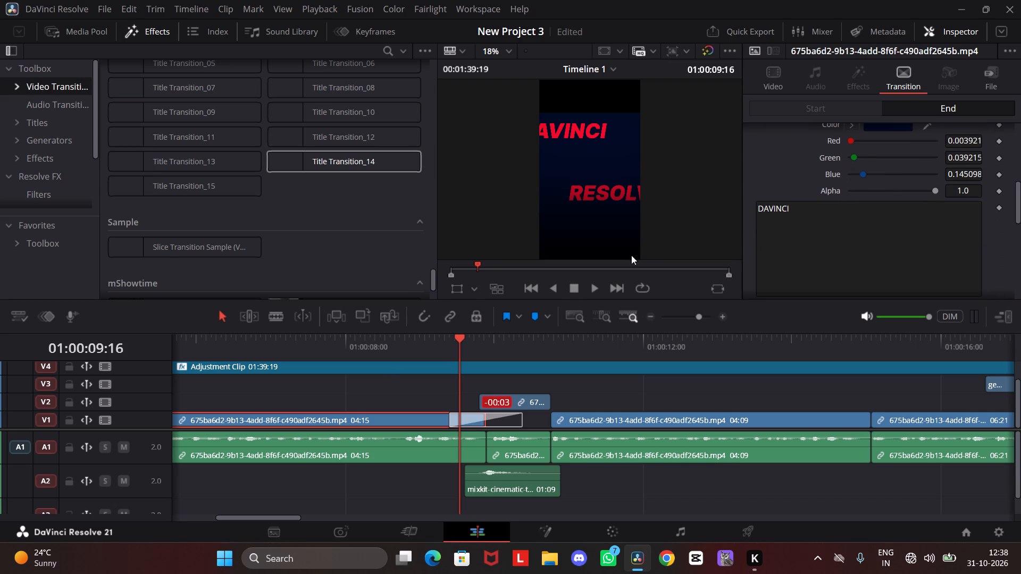
{"action": "key", "text": "space"}
{"action": "key", "text": "space"}
{"action": "left_click_drag", "start_coordinate": [482, 351], "coordinate": [432, 356]}
{"action": "key", "text": "space"}
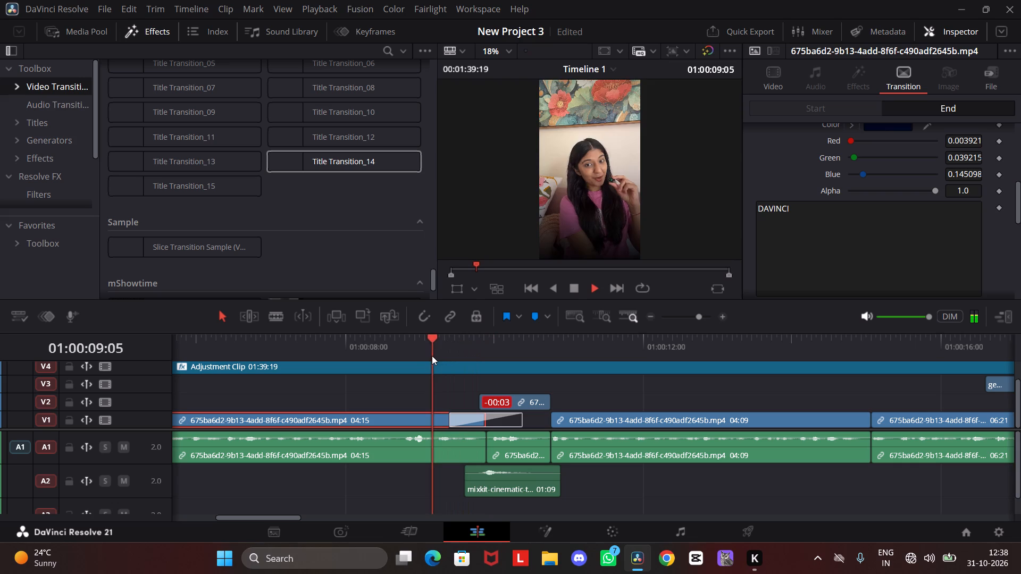
{"action": "key", "text": "space"}
{"action": "left_click_drag", "start_coordinate": [491, 348], "coordinate": [438, 352]}
{"action": "key", "text": "space"}
{"action": "key", "text": "space"}
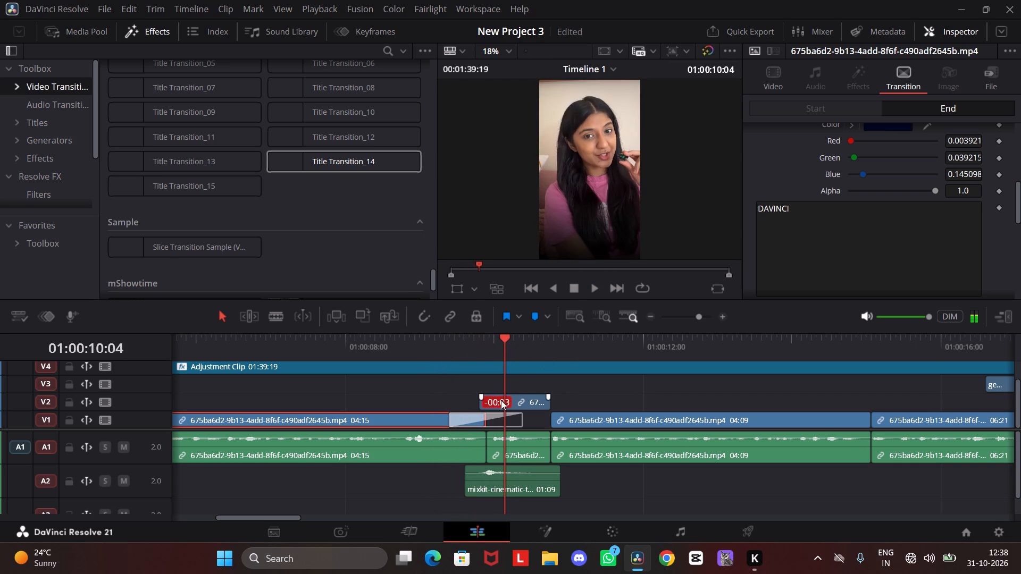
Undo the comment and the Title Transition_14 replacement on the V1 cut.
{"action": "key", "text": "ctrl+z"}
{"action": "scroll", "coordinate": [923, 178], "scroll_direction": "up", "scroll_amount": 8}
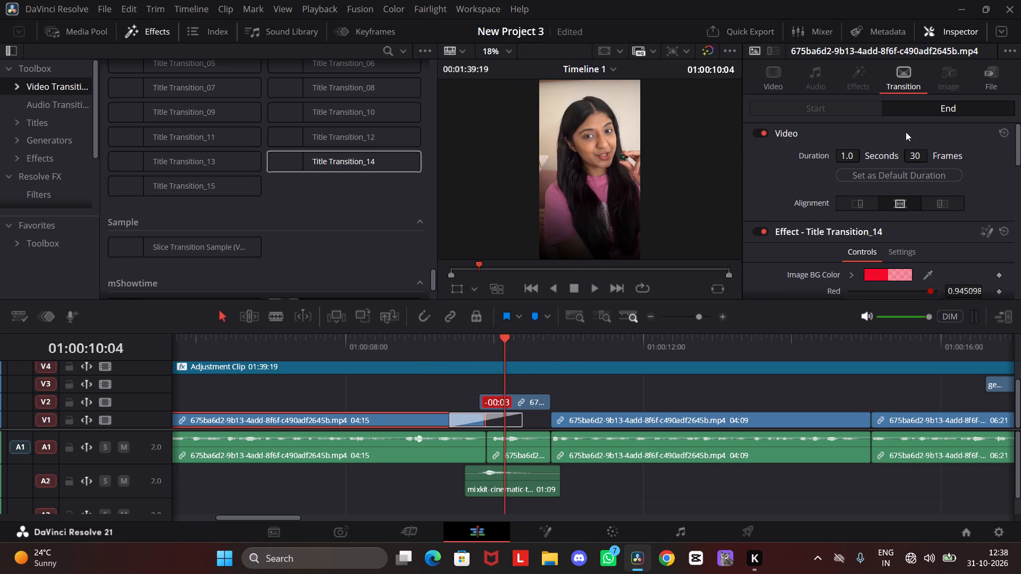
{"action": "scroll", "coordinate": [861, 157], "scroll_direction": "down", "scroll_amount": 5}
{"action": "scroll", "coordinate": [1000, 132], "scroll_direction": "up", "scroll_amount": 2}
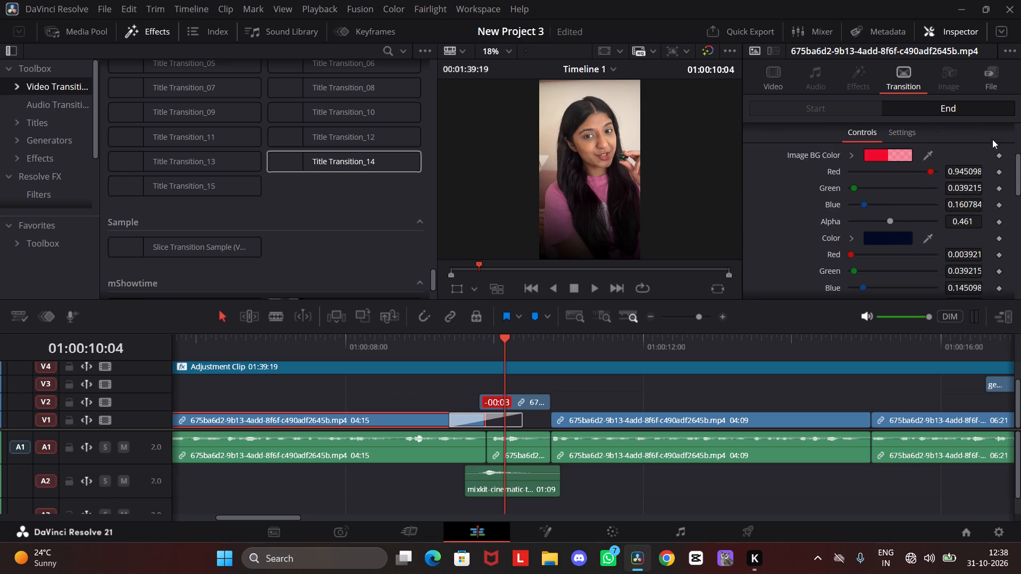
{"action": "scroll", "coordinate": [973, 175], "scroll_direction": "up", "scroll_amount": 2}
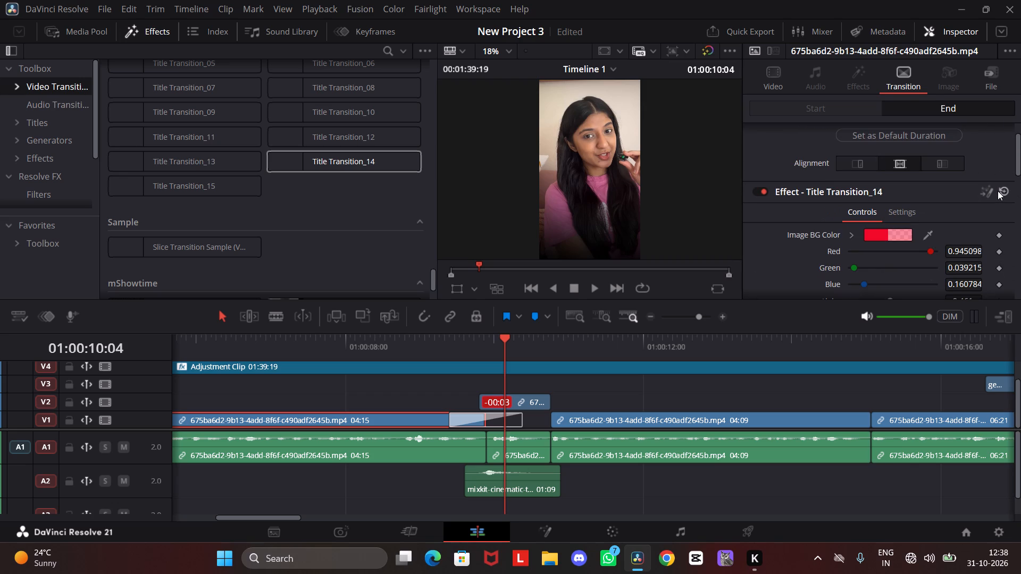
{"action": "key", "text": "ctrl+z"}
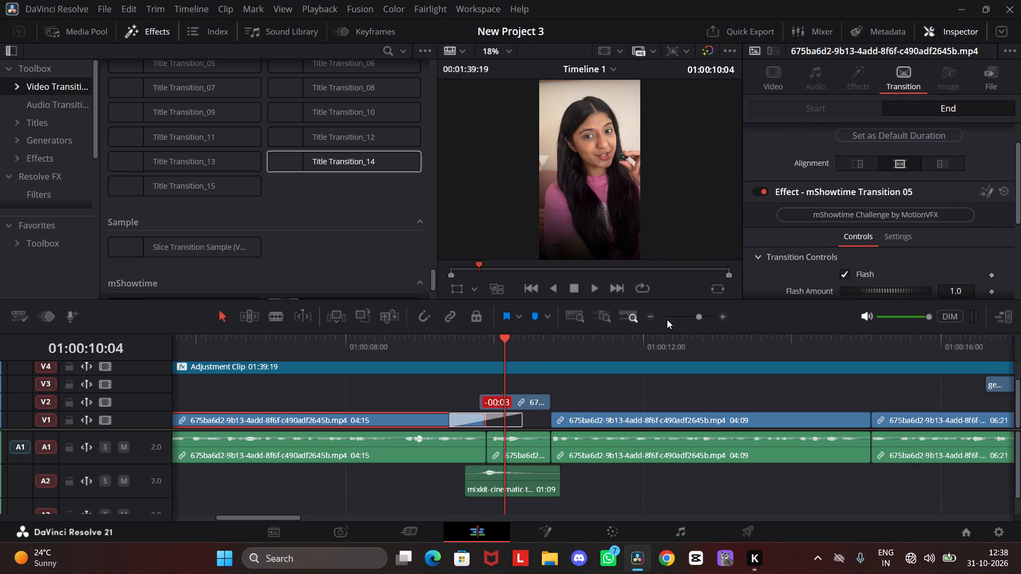
Play the timeline across the V1 cut near 01:00:10:00 to check the mShowtime Transition 05.
{"action": "left_click_drag", "start_coordinate": [522, 356], "coordinate": [435, 378]}
{"action": "key", "text": "space"}
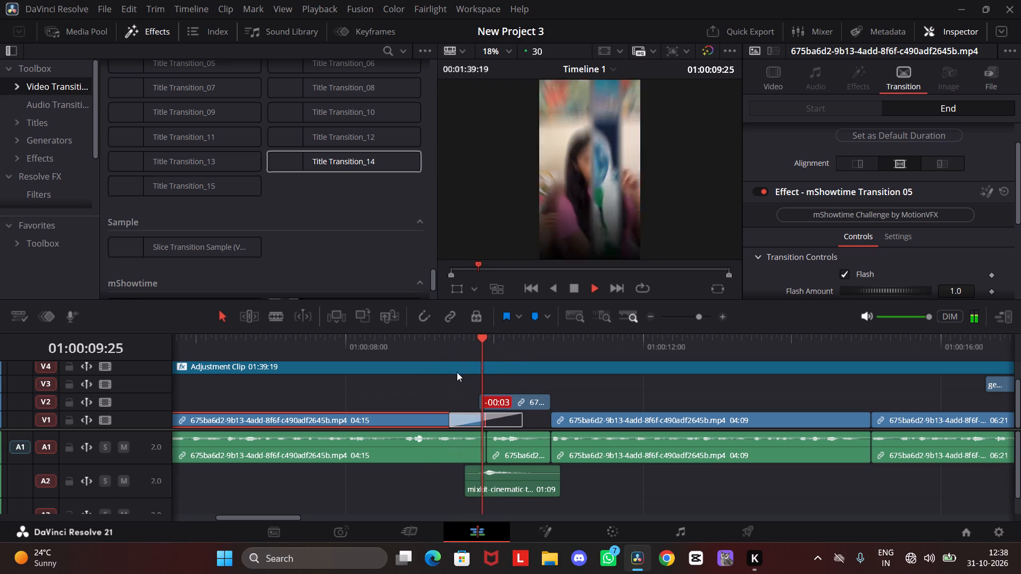
{"action": "key", "text": "space"}
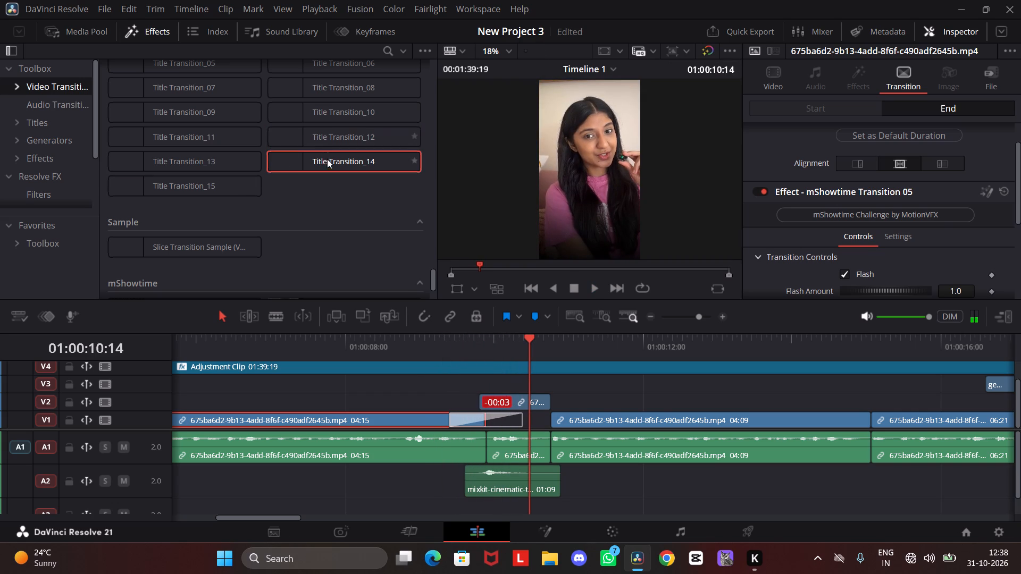
Apply Title Transition_14 to the end of the short V2 clip near 01:00:10:14.
{"action": "left_click_drag", "start_coordinate": [329, 162], "coordinate": [534, 402]}
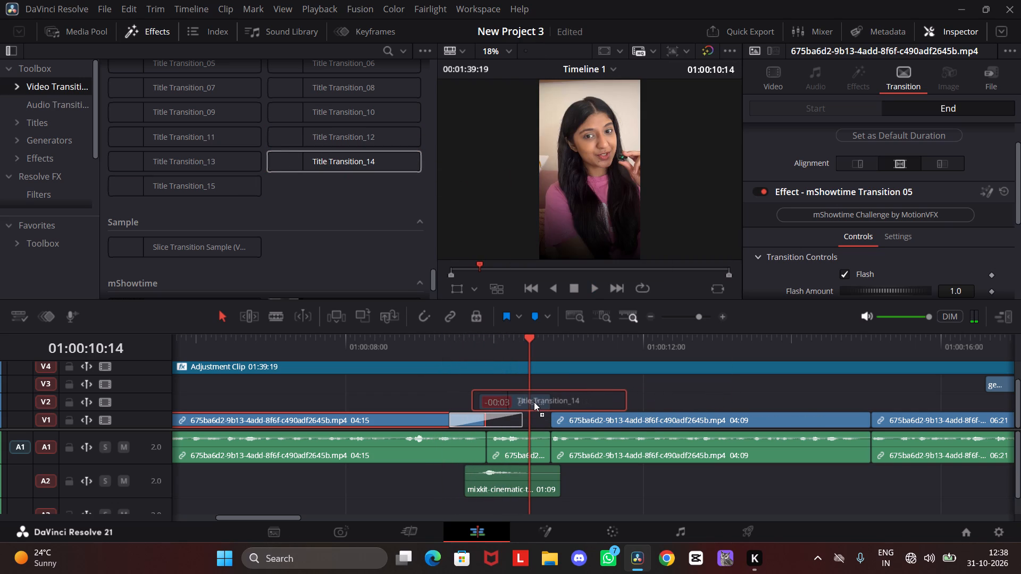
{"action": "left_click_drag", "start_coordinate": [534, 402], "coordinate": [540, 402]}
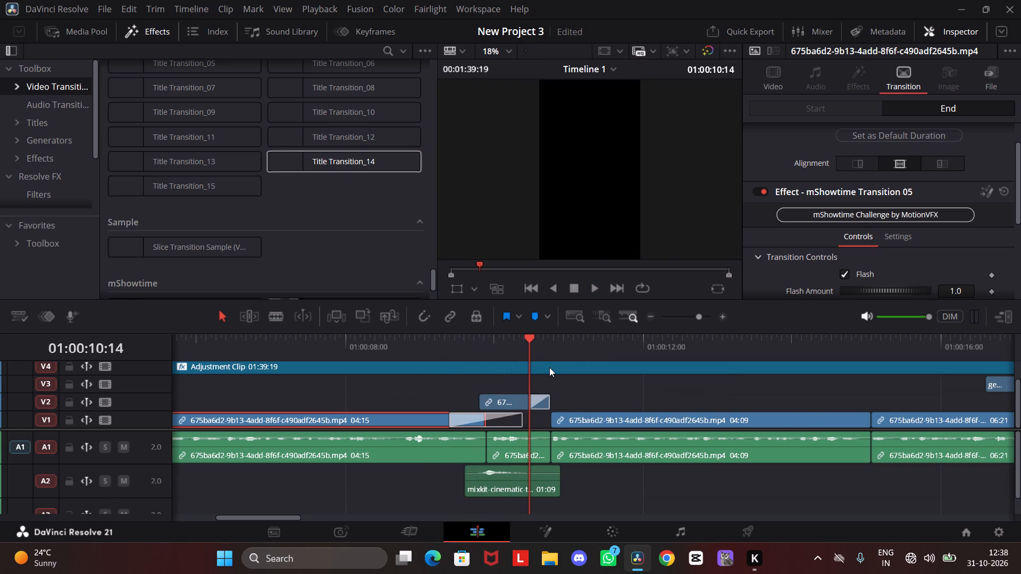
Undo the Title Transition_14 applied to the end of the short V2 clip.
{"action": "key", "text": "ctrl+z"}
Play the timeline repeatedly across the short V2 clip near 01:00:10:00 to examine the clip change.
{"action": "left_click_drag", "start_coordinate": [523, 335], "coordinate": [508, 345]}
{"action": "key", "text": "space"}
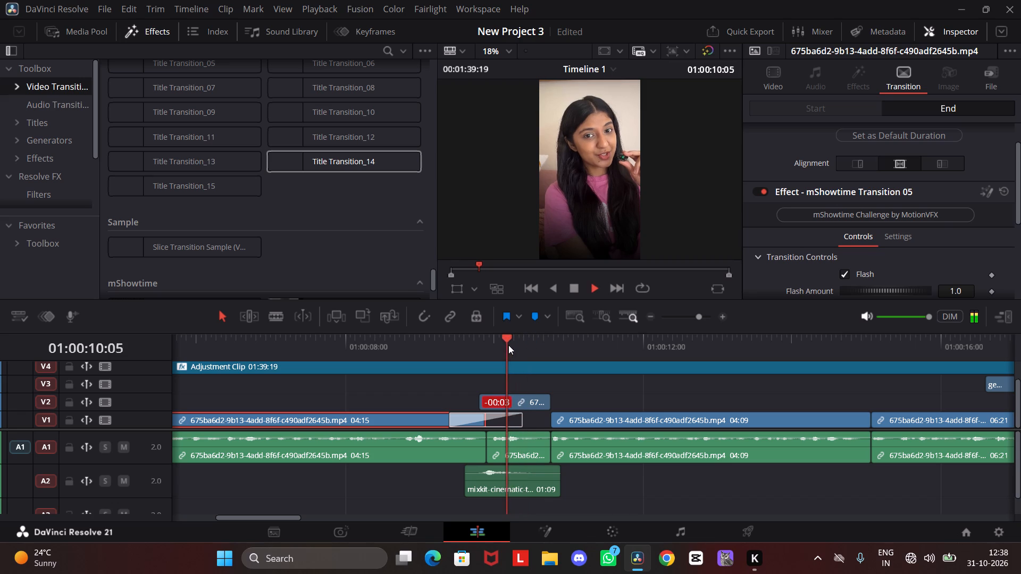
{"action": "key", "text": "space"}
{"action": "left_click_drag", "start_coordinate": [522, 345], "coordinate": [500, 358]}
{"action": "key", "text": "space"}
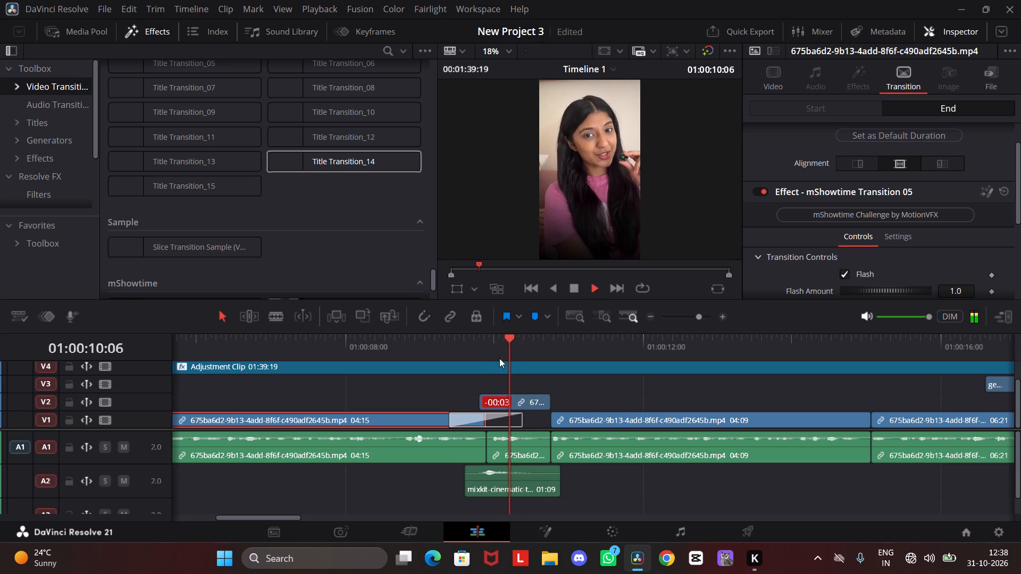
{"action": "key", "text": "space"}
{"action": "left_click_drag", "start_coordinate": [517, 349], "coordinate": [493, 360]}
{"action": "key", "text": "space"}
{"action": "key", "text": "space"}
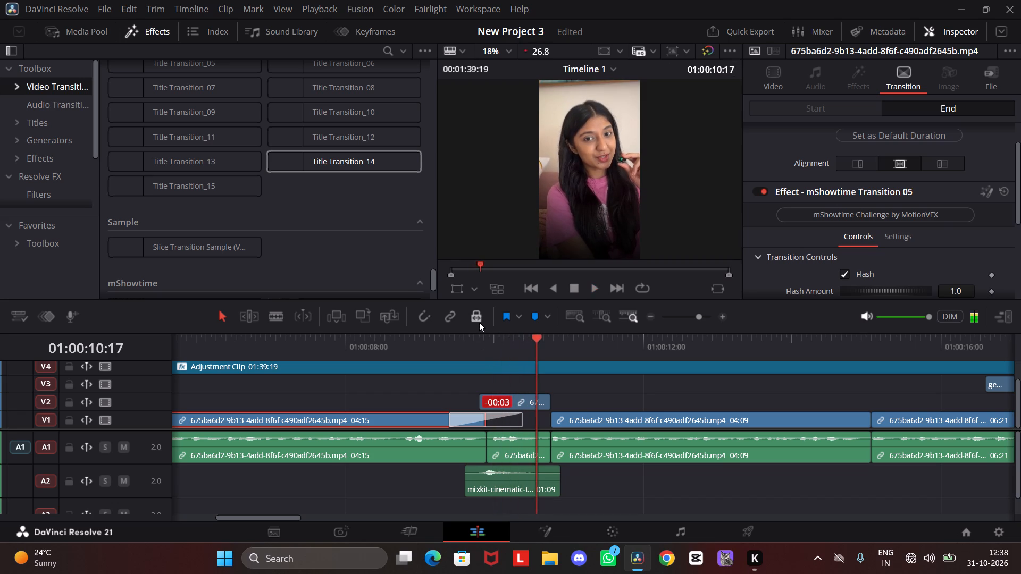
{"action": "left_click_drag", "start_coordinate": [517, 357], "coordinate": [499, 369]}
{"action": "key", "text": "space"}
{"action": "key", "text": "space"}
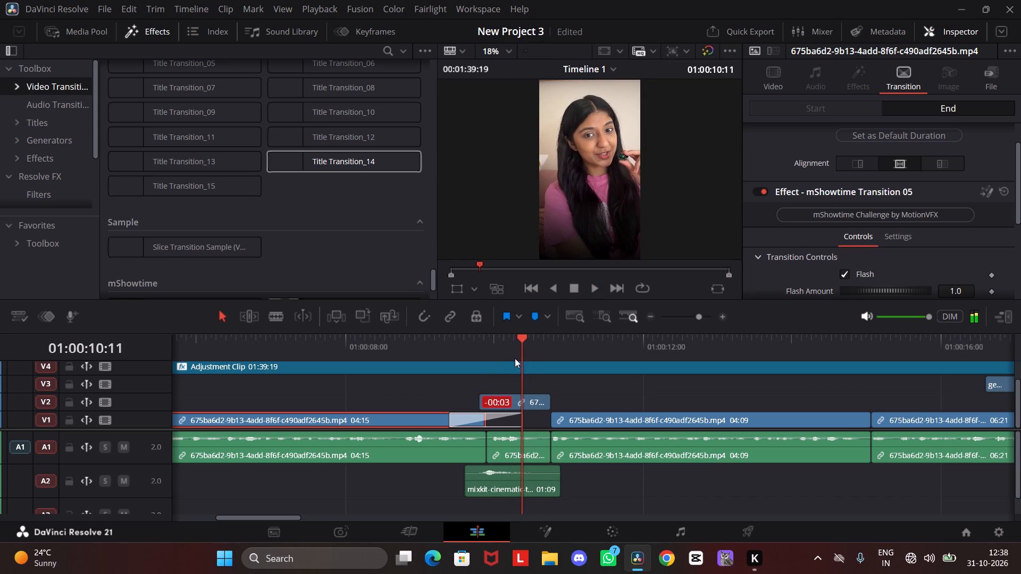
{"action": "left_click_drag", "start_coordinate": [520, 350], "coordinate": [461, 383]}
{"action": "key", "text": "space"}
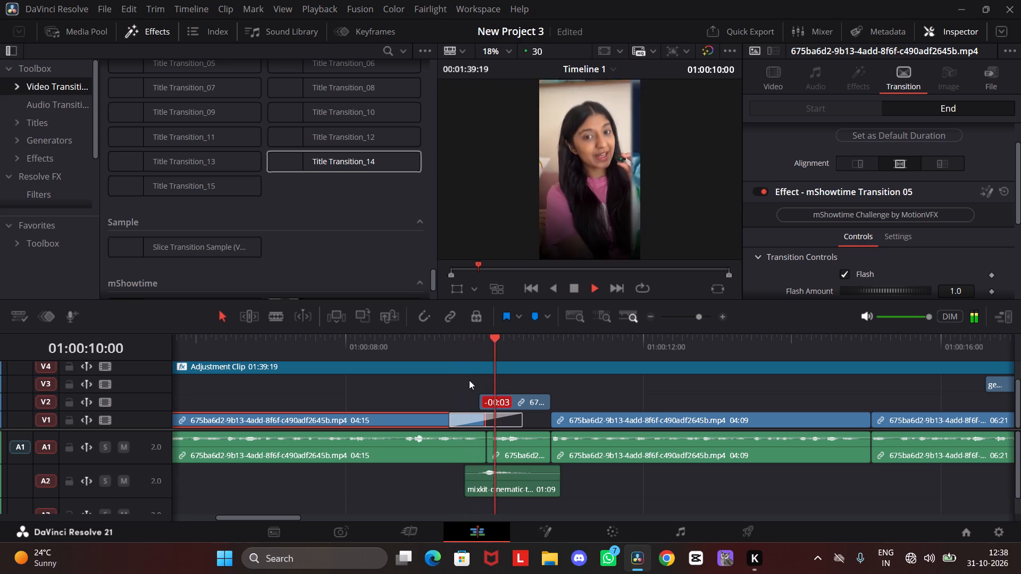
{"action": "key", "text": "space"}
Apply Title Transition_14 to the short V2 clip above the clip change near 01:00:10:05.
{"action": "left_click_drag", "start_coordinate": [346, 162], "coordinate": [352, 178]}
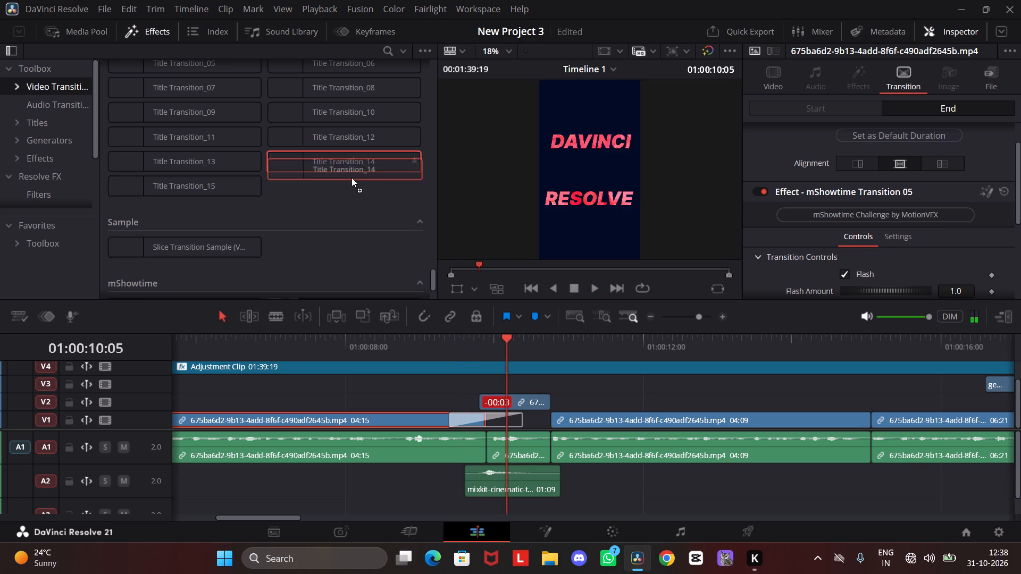
{"action": "left_click_drag", "start_coordinate": [352, 178], "coordinate": [509, 401]}
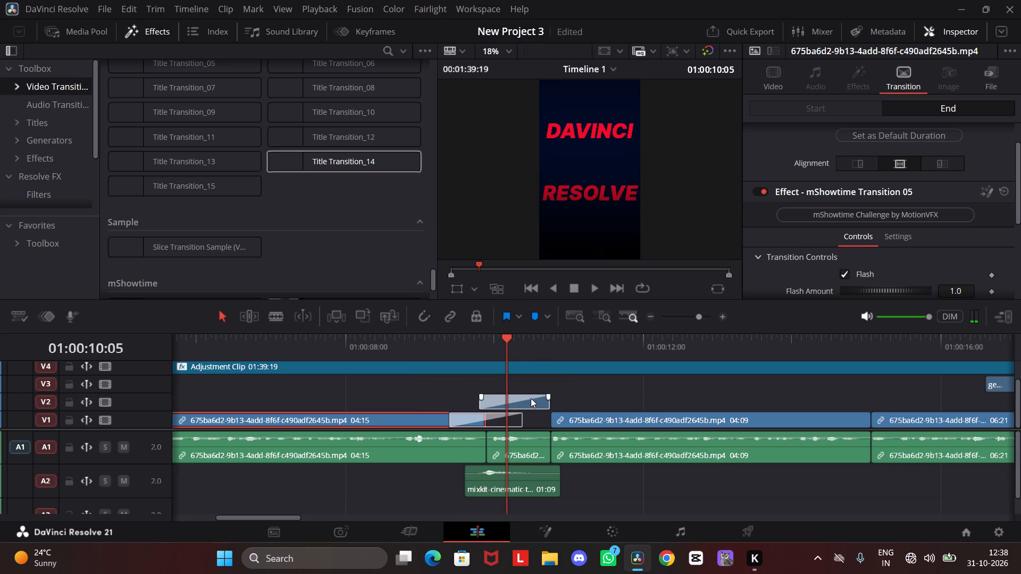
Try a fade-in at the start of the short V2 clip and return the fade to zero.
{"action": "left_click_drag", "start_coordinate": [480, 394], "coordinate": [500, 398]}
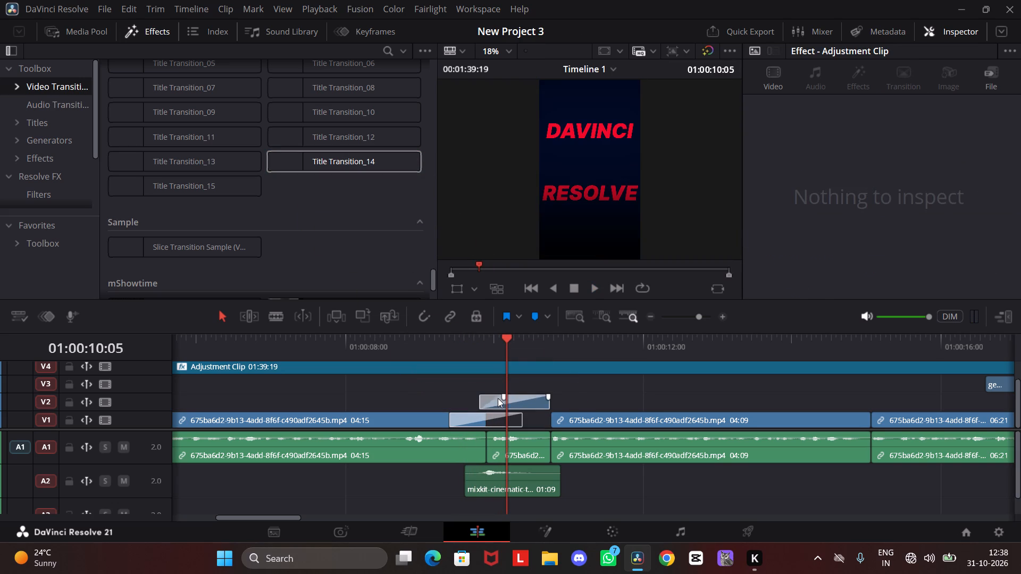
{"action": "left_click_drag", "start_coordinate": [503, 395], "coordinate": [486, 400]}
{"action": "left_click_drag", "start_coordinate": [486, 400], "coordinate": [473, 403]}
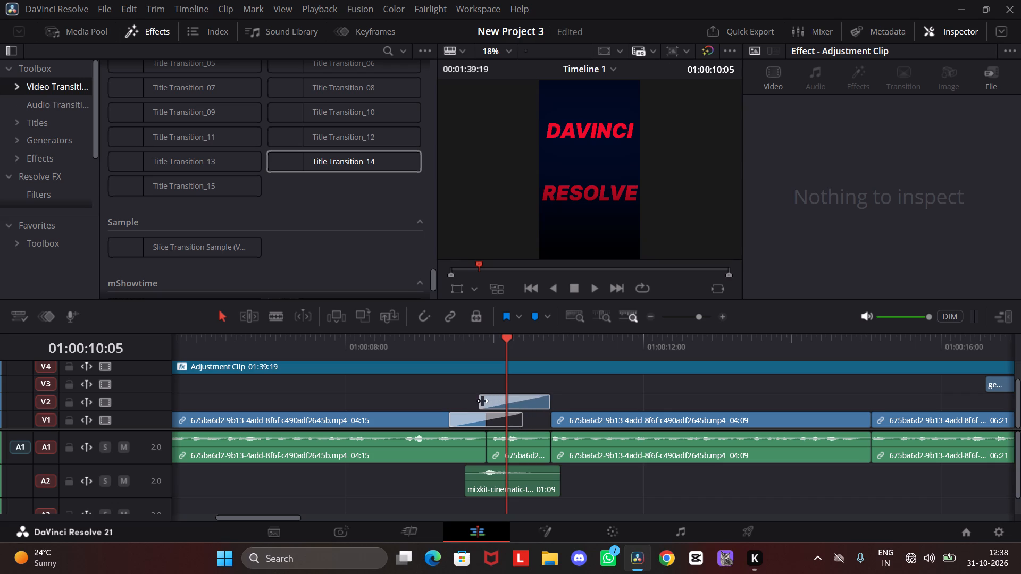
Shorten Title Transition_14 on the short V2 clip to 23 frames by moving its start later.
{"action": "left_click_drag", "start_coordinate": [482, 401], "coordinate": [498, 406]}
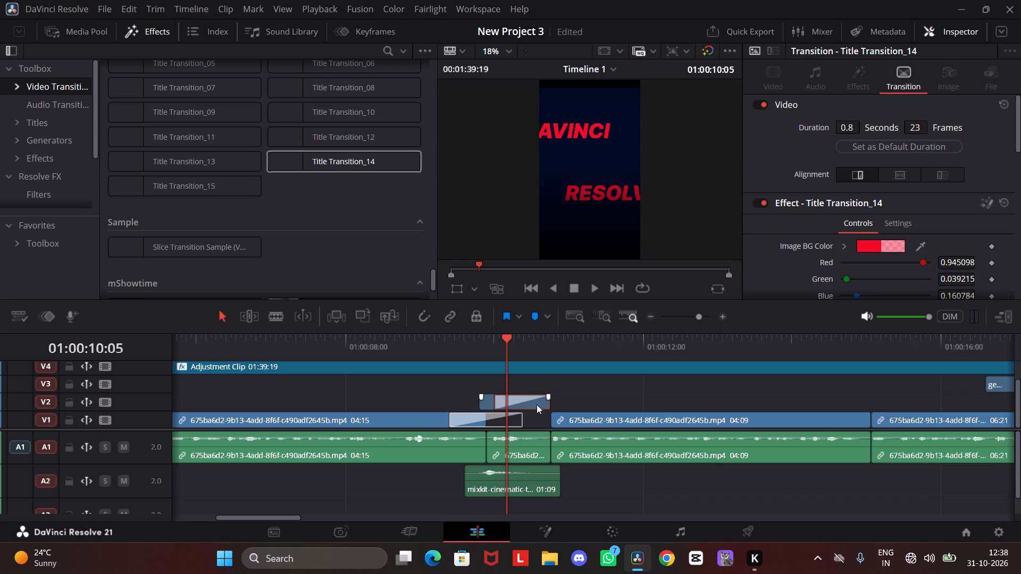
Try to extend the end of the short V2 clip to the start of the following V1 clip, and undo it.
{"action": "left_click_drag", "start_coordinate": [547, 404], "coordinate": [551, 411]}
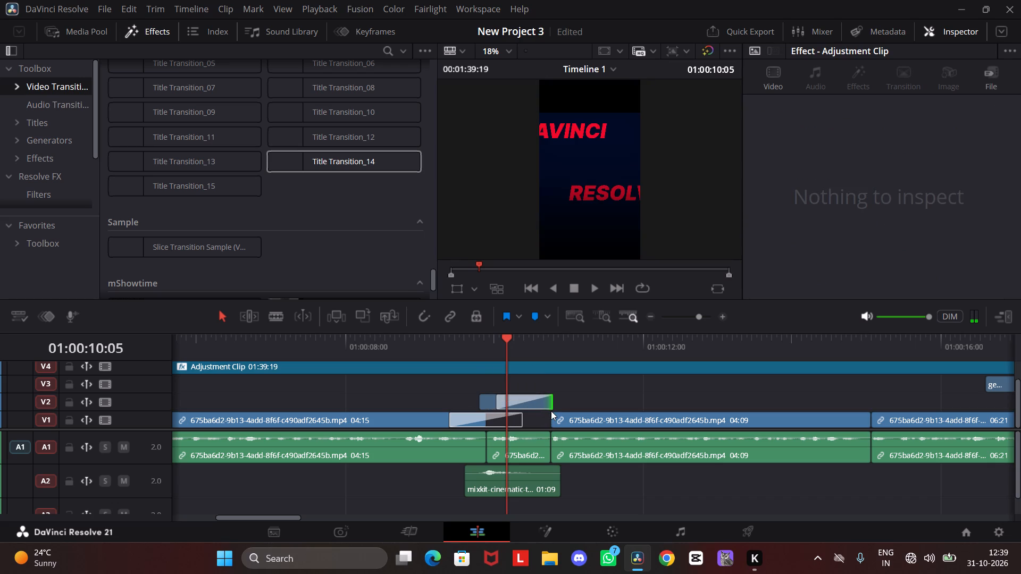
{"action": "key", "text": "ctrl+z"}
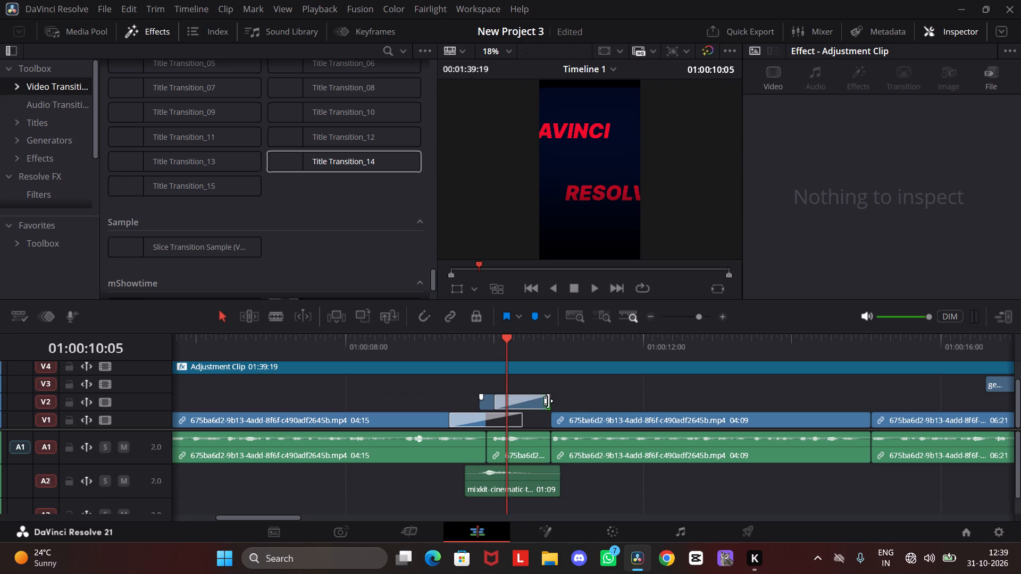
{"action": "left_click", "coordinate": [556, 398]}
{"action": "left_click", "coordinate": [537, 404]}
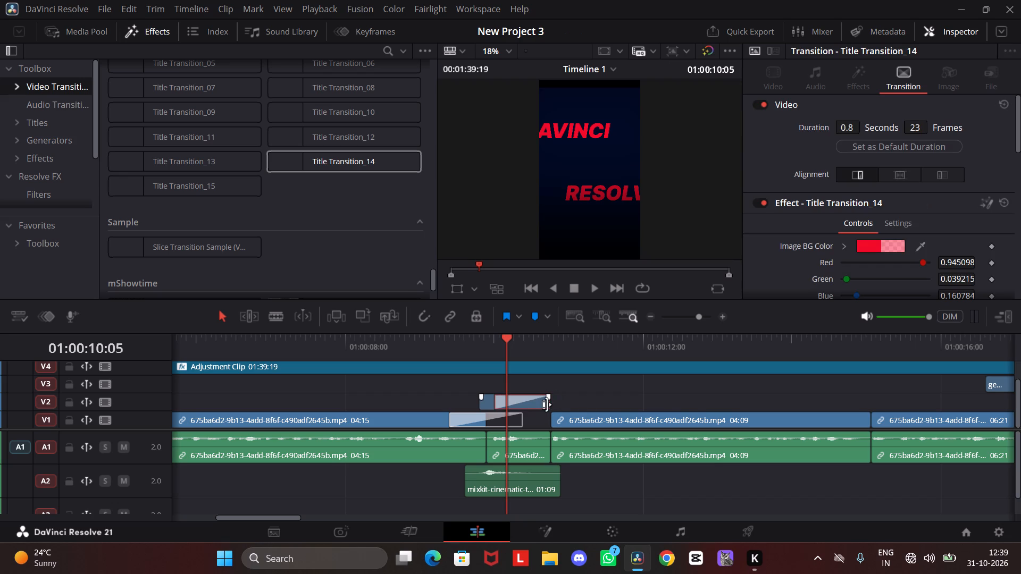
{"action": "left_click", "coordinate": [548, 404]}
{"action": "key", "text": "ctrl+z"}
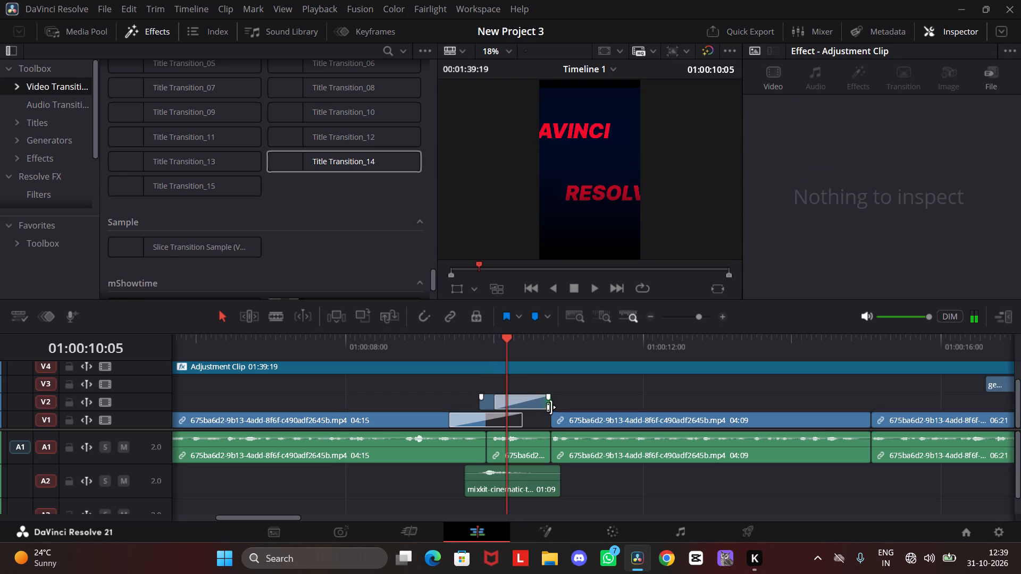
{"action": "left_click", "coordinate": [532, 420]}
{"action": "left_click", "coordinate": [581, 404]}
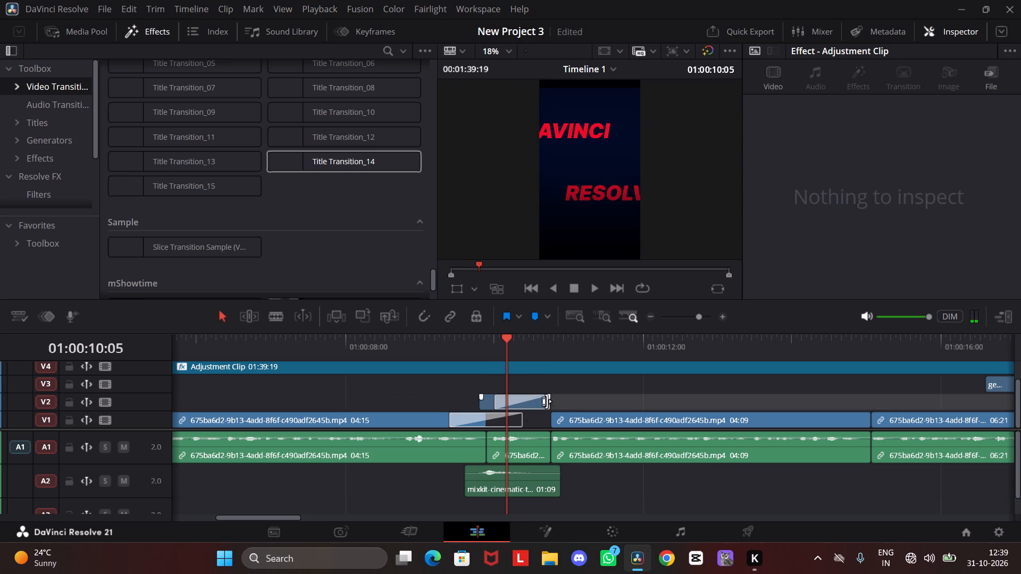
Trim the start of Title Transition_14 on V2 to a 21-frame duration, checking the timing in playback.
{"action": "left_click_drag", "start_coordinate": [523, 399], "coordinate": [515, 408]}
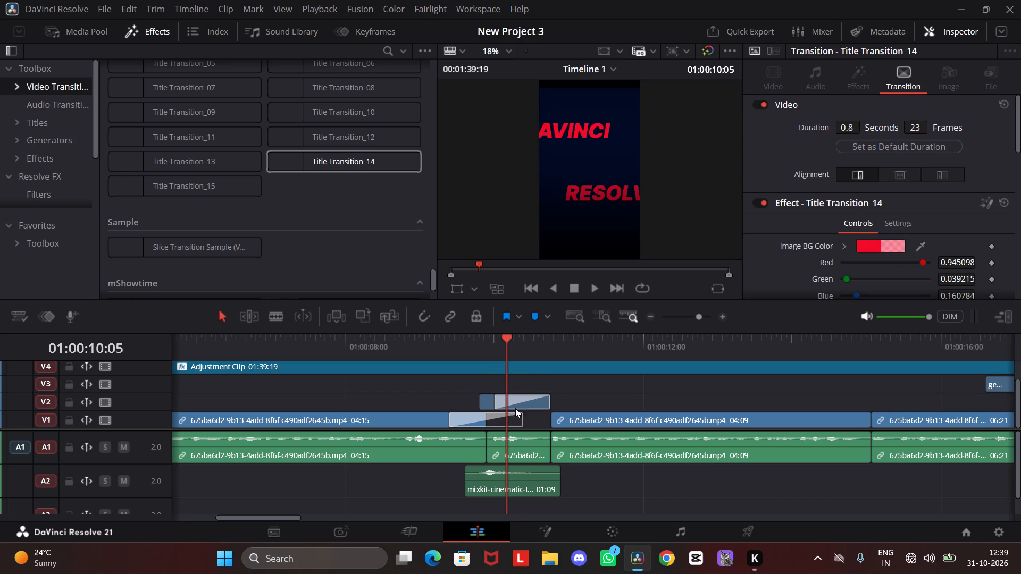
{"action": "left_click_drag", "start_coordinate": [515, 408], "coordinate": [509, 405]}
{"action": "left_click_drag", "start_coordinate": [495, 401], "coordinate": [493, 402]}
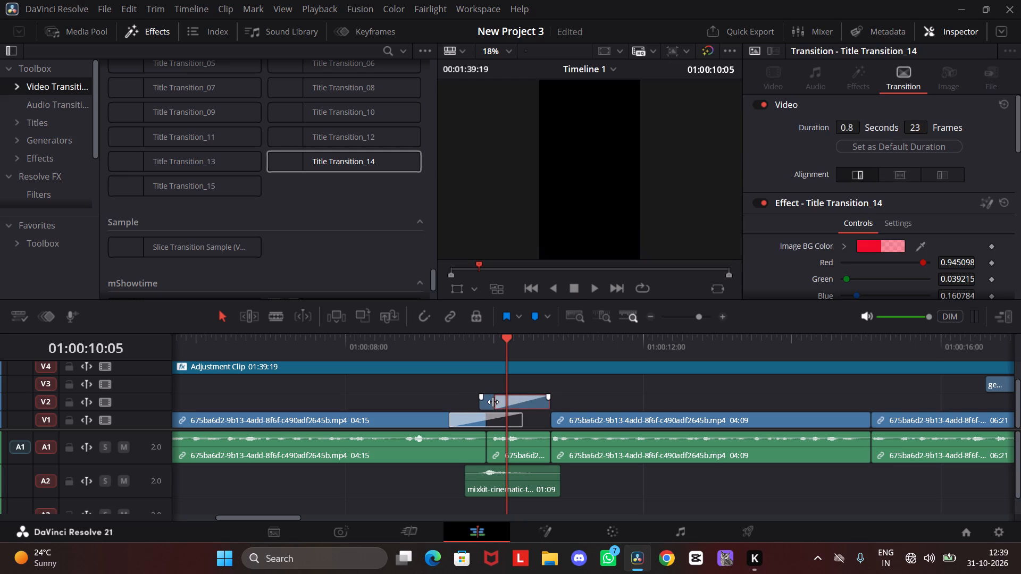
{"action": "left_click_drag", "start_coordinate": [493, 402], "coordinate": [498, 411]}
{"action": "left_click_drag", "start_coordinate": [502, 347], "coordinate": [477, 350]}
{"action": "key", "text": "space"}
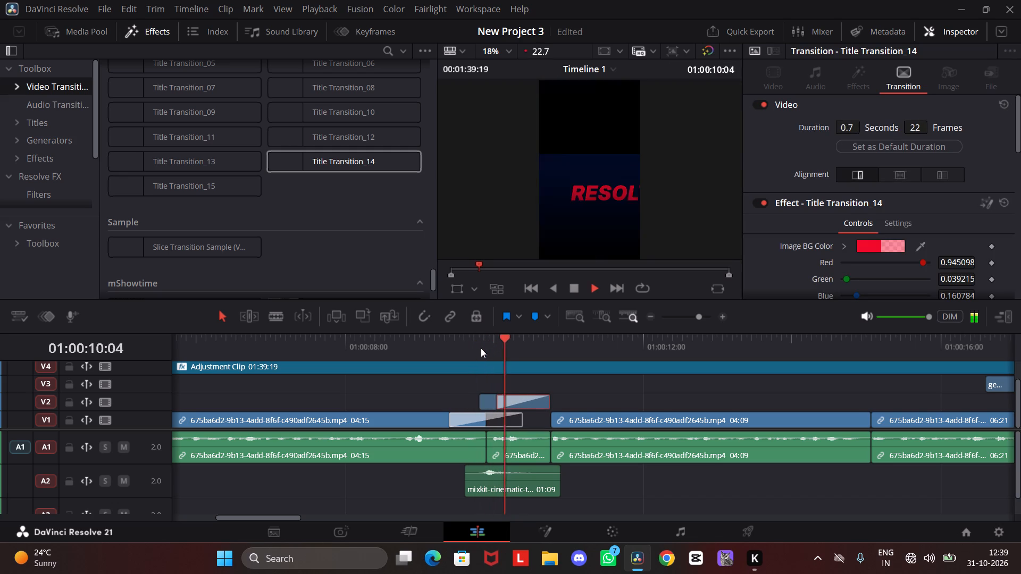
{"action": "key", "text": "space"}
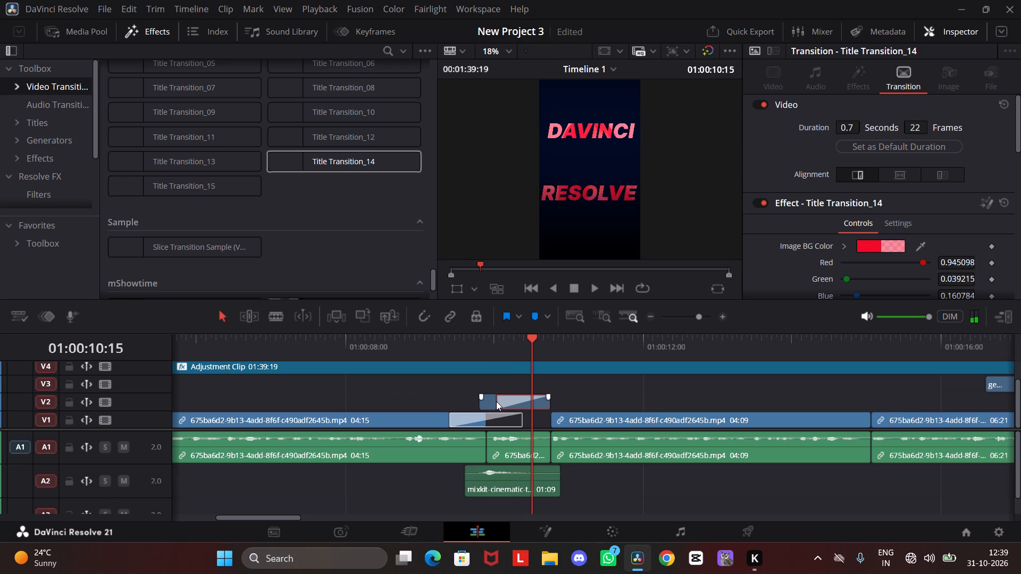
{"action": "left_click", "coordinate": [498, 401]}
Play the timeline from about 01:00:09:29 through the V2 title transition to examine its timing.
{"action": "left_click_drag", "start_coordinate": [531, 340], "coordinate": [492, 355]}
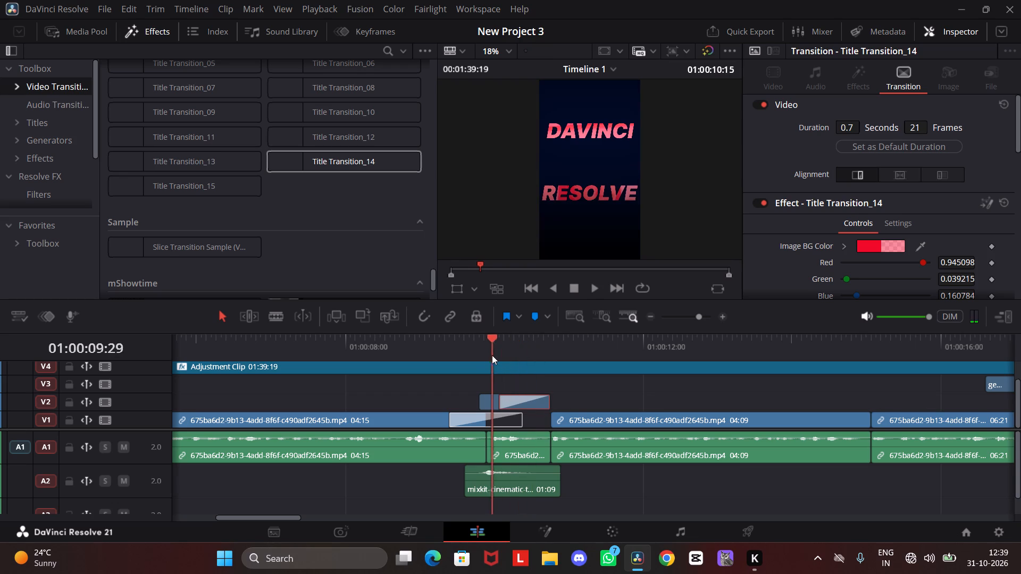
{"action": "left_click_drag", "start_coordinate": [492, 355], "coordinate": [491, 355]}
{"action": "key", "text": "space"}
{"action": "key", "text": "space"}
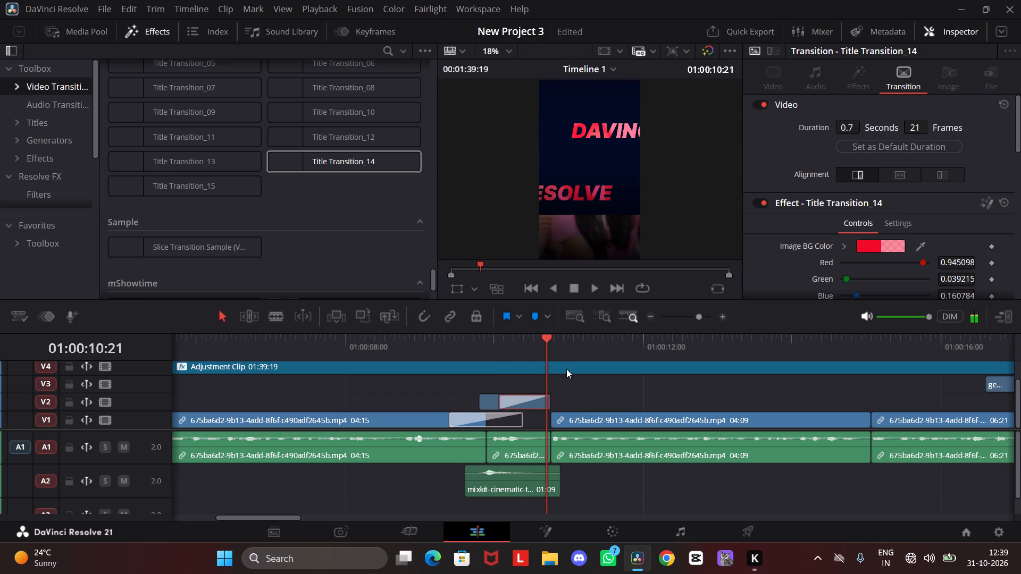
{"action": "key", "text": "space"}
{"action": "key", "text": "space"}
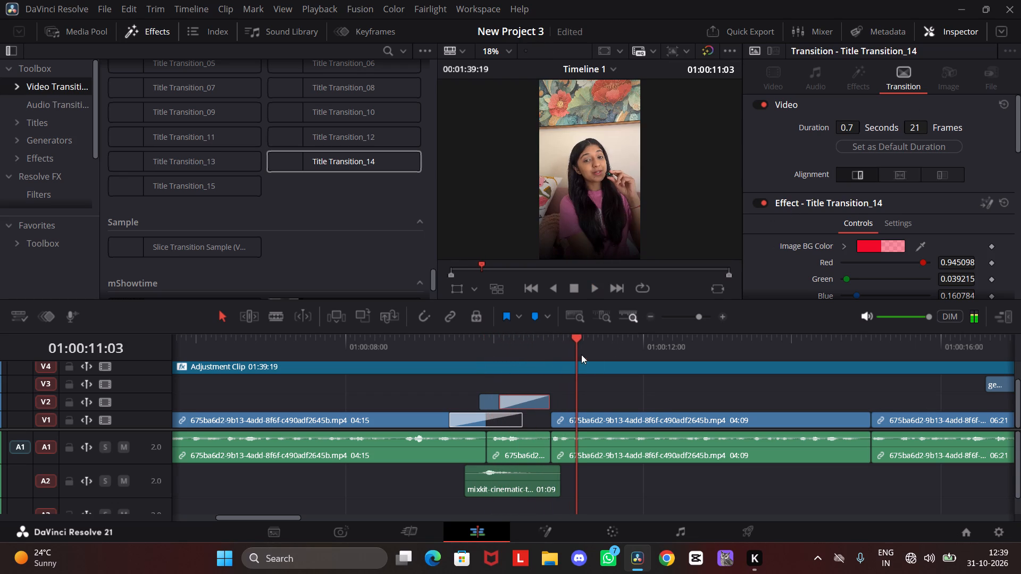
Replace the first title text of Title Transition_14 with FIRST.
{"action": "left_click_drag", "start_coordinate": [529, 348], "coordinate": [502, 357]}
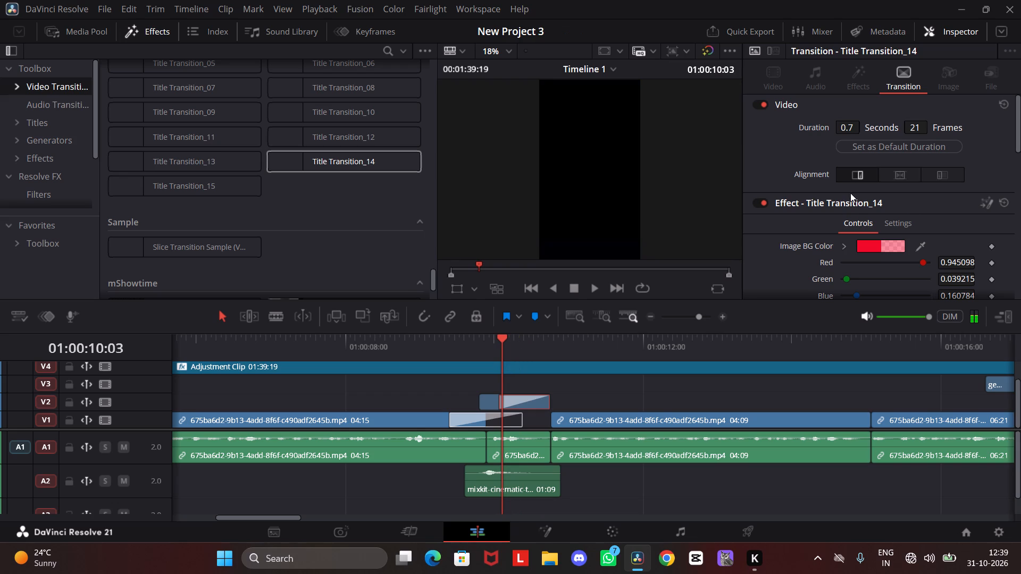
{"action": "scroll", "coordinate": [814, 155], "scroll_direction": "up", "scroll_amount": 4}
{"action": "scroll", "coordinate": [815, 224], "scroll_direction": "down", "scroll_amount": 9}
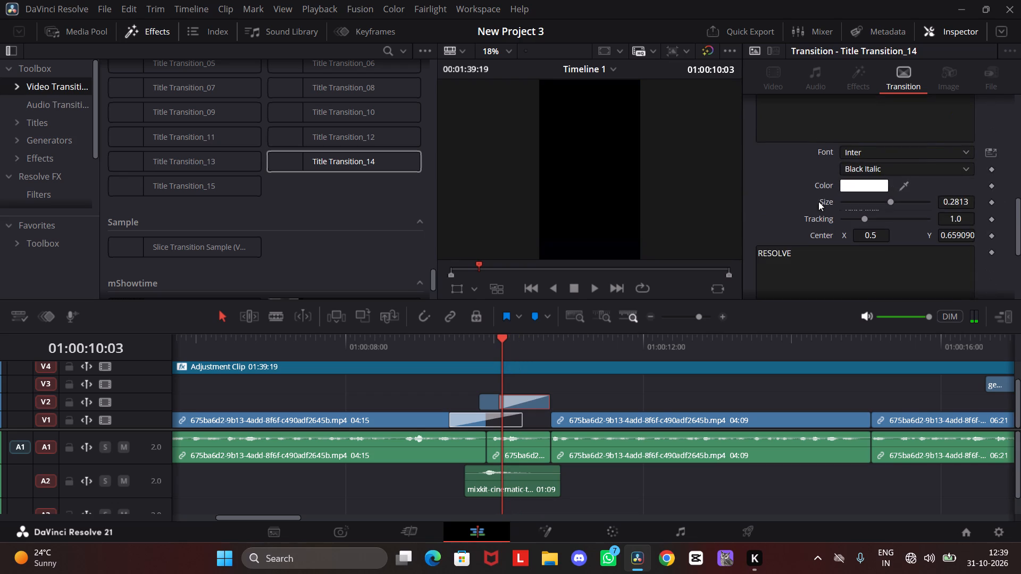
{"action": "scroll", "coordinate": [821, 158], "scroll_direction": "up", "scroll_amount": 3}
{"action": "left_click", "coordinate": [807, 197]}
{"action": "key", "text": "BackSpace"}
{"action": "key", "text": "BackSpace"}
{"action": "key", "text": "BackSpace"}
{"action": "key", "text": "BackSpace"}
{"action": "key", "text": "BackSpace"}
{"action": "key", "text": "BackSpace"}
{"action": "key", "text": "BackSpace"}
{"action": "key", "text": "BackSpace"}
{"action": "key", "text": "BackSpace"}
{"action": "key", "text": "BackSpace"}
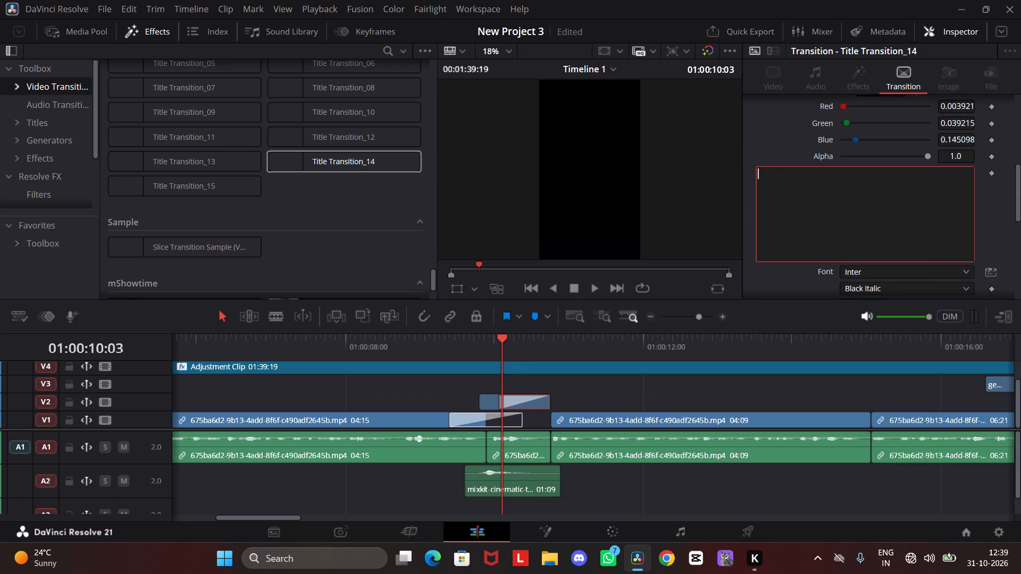
{"action": "type", "text": "FIRST"}
Replace the second title text of Title Transition_14, RESOLVE, with CHANGE.
{"action": "scroll", "coordinate": [842, 224], "scroll_direction": "down", "scroll_amount": 3}
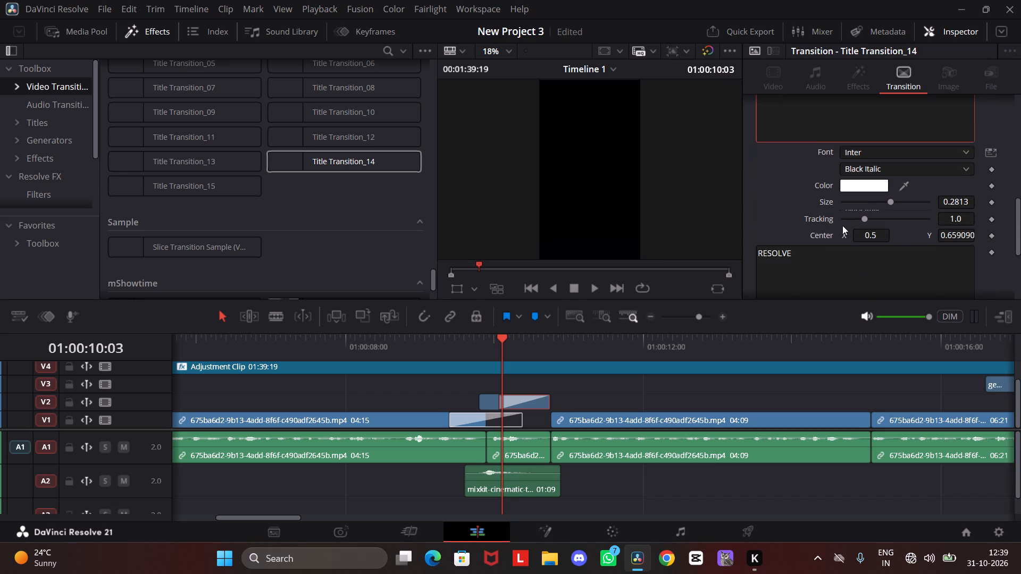
{"action": "scroll", "coordinate": [842, 225], "scroll_direction": "down", "scroll_amount": 1}
{"action": "left_click", "coordinate": [839, 223]}
{"action": "key", "text": "BackSpace"}
{"action": "key", "text": "BackSpace"}
{"action": "key", "text": "BackSpace"}
{"action": "key", "text": "BackSpace"}
{"action": "key", "text": "BackSpace"}
{"action": "key", "text": "BackSpace"}
{"action": "key", "text": "BackSpace"}
{"action": "key", "text": "BackSpace"}
{"action": "key", "text": "BackSpace"}
{"action": "key", "text": "BackSpace"}
{"action": "key", "text": "BackSpace"}
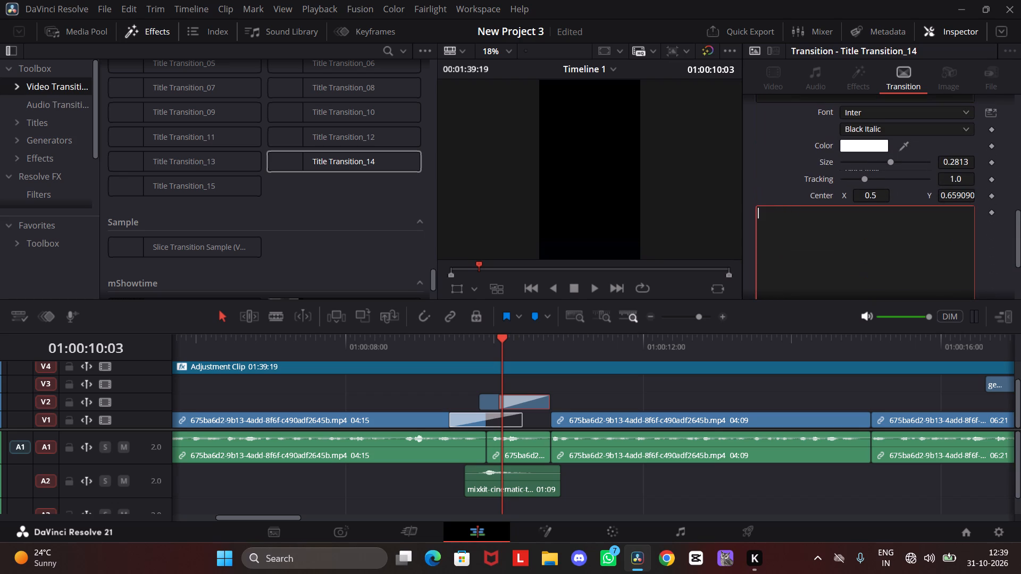
{"action": "type", "text": "CHANGE"}
{"action": "left_click", "coordinate": [798, 139]}
Play the timeline from before the V1 transition through the V2 title transition to examine the new text.
{"action": "left_click_drag", "start_coordinate": [488, 348], "coordinate": [420, 349]}
{"action": "key", "text": "space"}
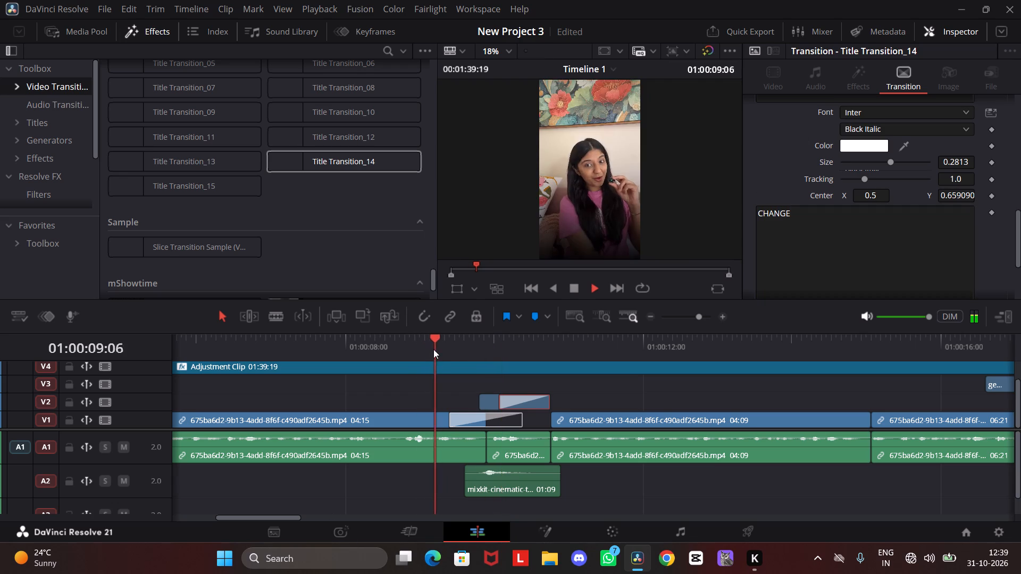
{"action": "key", "text": "space"}
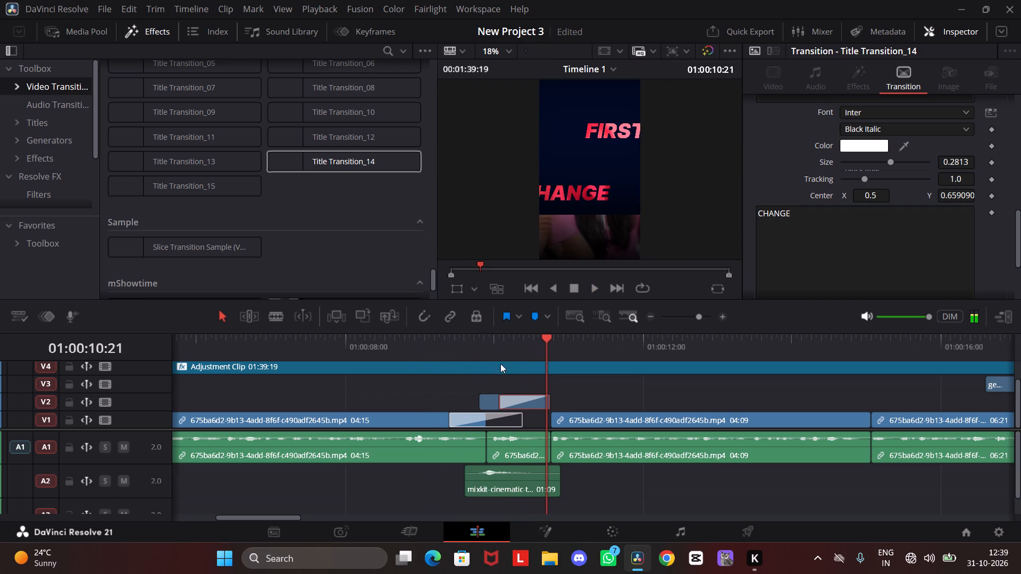
{"action": "left_click_drag", "start_coordinate": [538, 368], "coordinate": [423, 357]}
{"action": "left_click_drag", "start_coordinate": [493, 349], "coordinate": [445, 350]}
{"action": "key", "text": "space"}
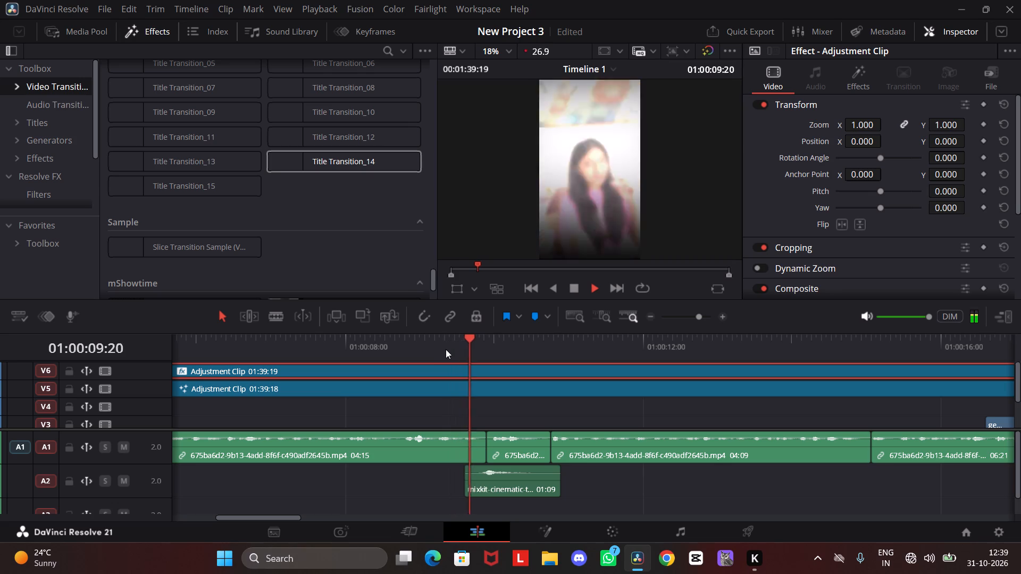
{"action": "key", "text": "space"}
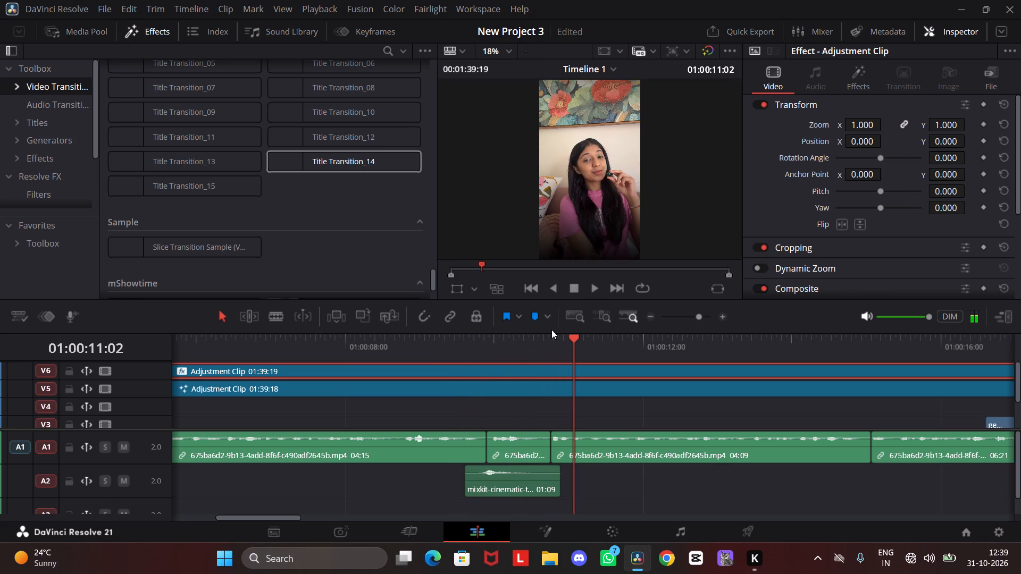
Lengthen Title Transition_14 on the short V2 clip to 24 frames by moving its start earlier.
{"action": "scroll", "coordinate": [534, 350], "scroll_direction": "down", "scroll_amount": 7}
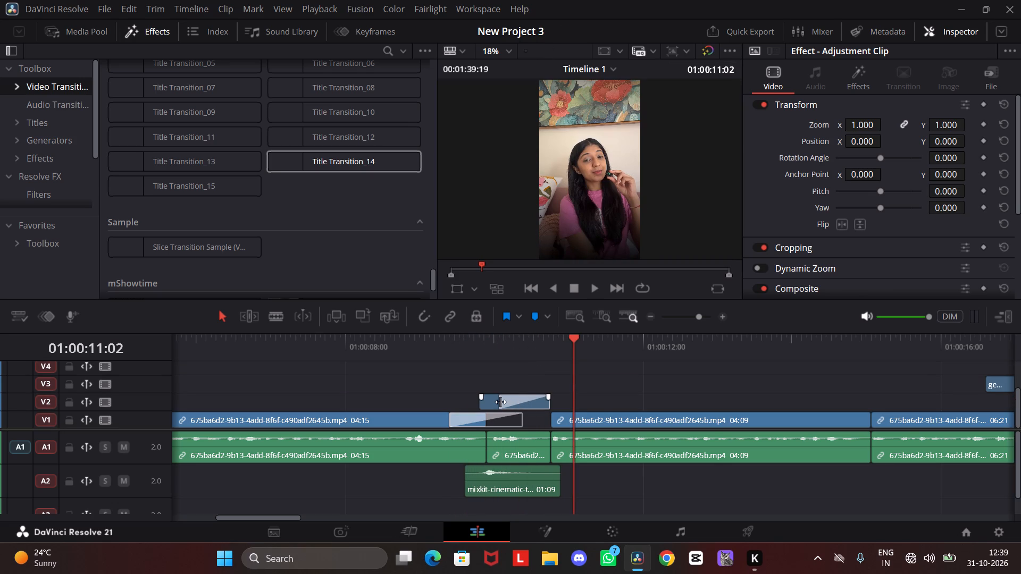
{"action": "left_click_drag", "start_coordinate": [500, 402], "coordinate": [492, 406]}
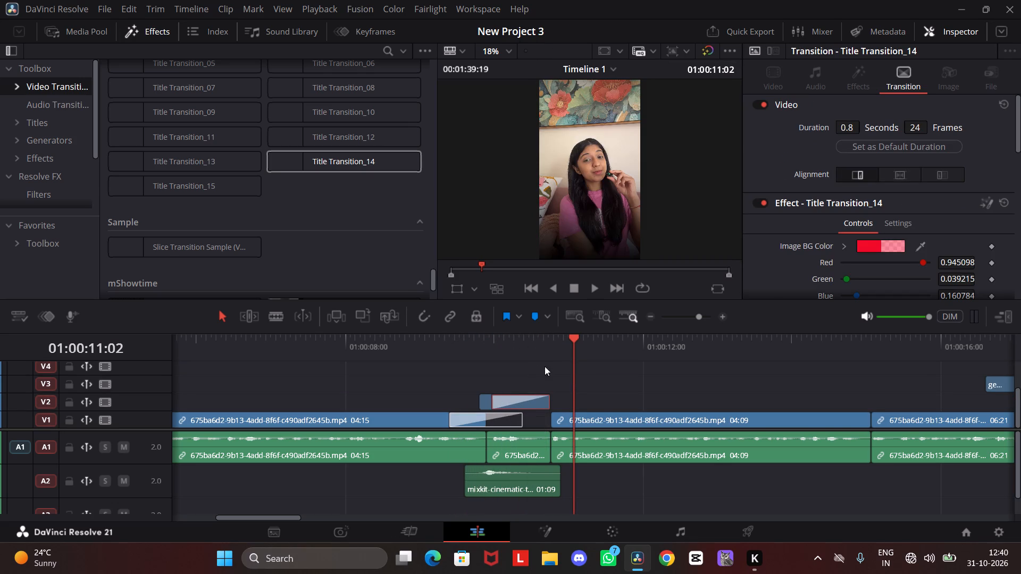
Play the clip change repeatedly from before the V1 transition through the FIRST CHANGE title to examine its timing.
{"action": "left_click_drag", "start_coordinate": [554, 336], "coordinate": [482, 341]}
{"action": "key", "text": "space"}
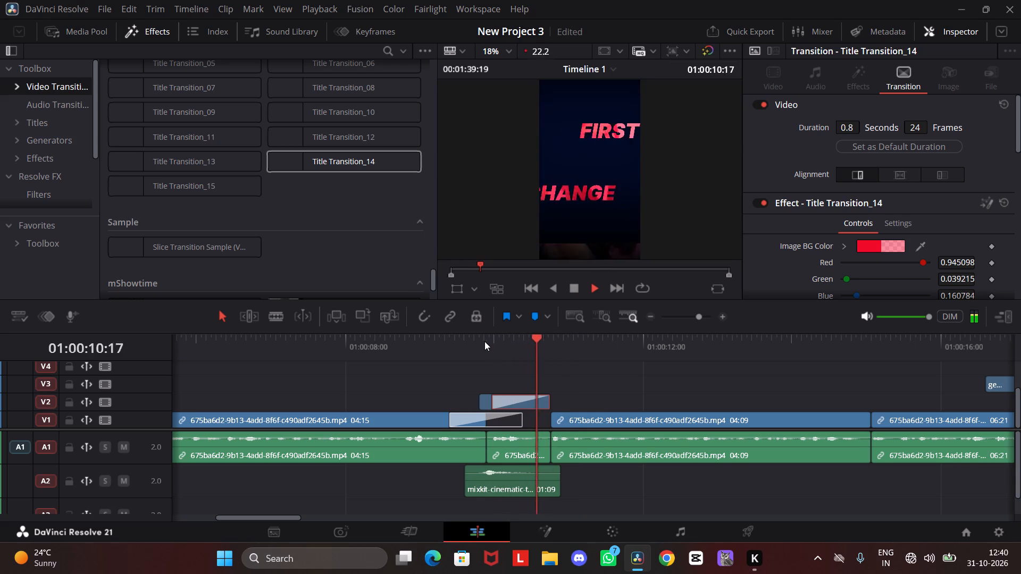
{"action": "key", "text": "space"}
{"action": "key", "text": "space"}
{"action": "key", "text": "space"}
{"action": "left_click_drag", "start_coordinate": [552, 350], "coordinate": [386, 350]}
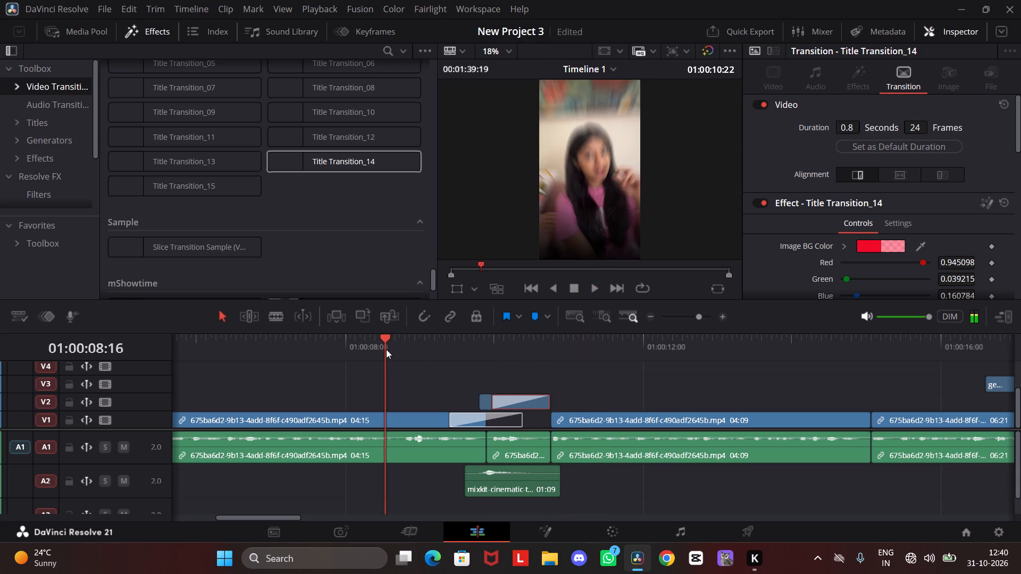
{"action": "key", "text": "space"}
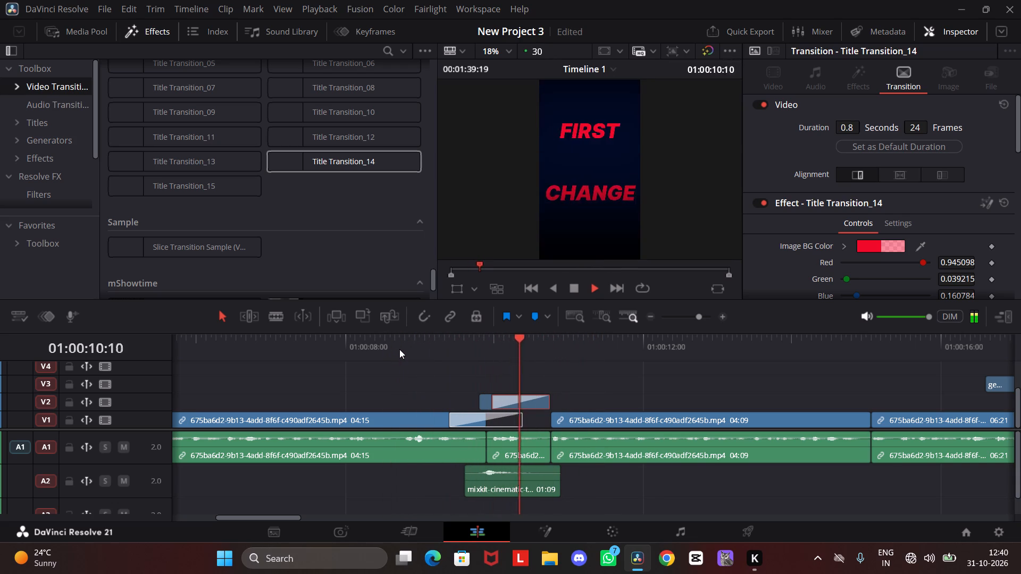
{"action": "key", "text": "space"}
{"action": "left_click_drag", "start_coordinate": [450, 347], "coordinate": [436, 353]}
{"action": "key", "text": "space"}
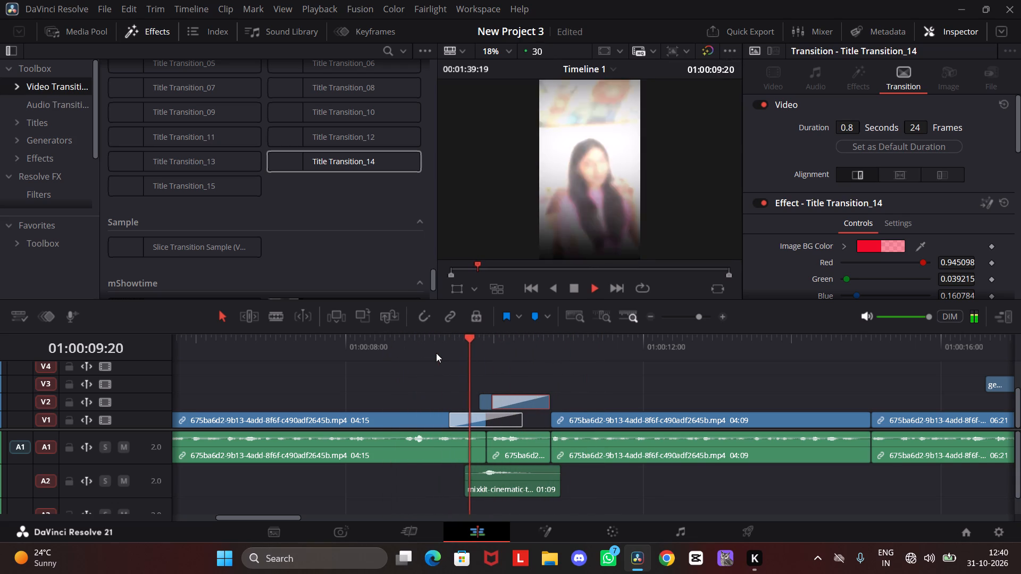
{"action": "key", "text": "space"}
{"action": "left_click_drag", "start_coordinate": [480, 351], "coordinate": [480, 351]}
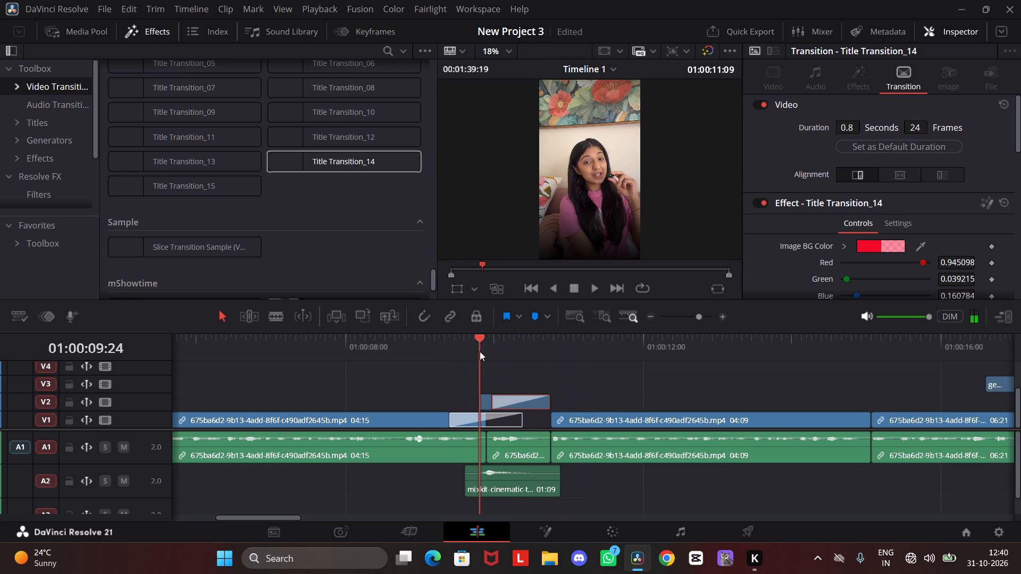
{"action": "left_click_drag", "start_coordinate": [480, 351], "coordinate": [465, 356]}
{"action": "key", "text": "space"}
{"action": "key", "text": "space"}
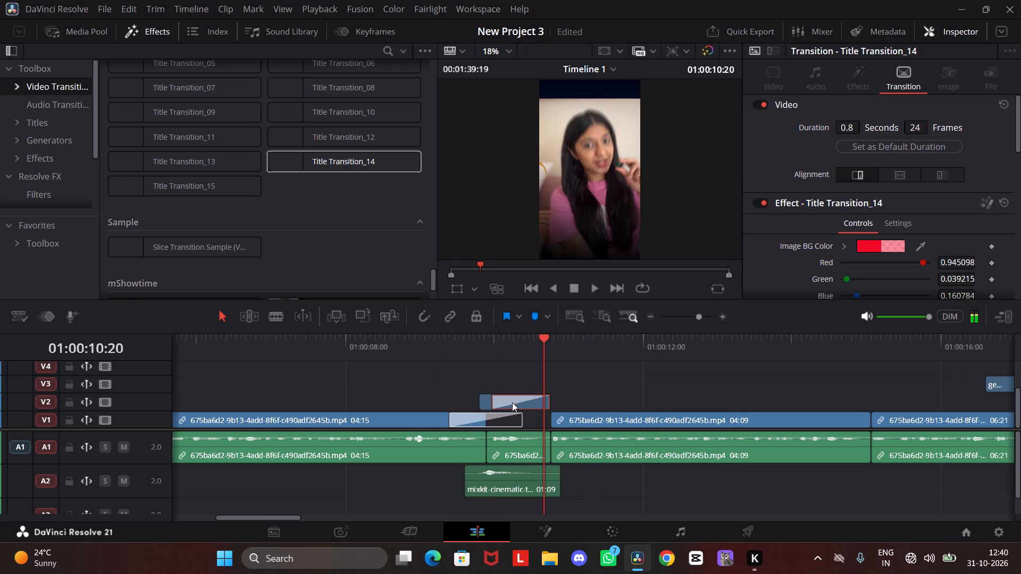
Examine the flash, blur and shake controls of mShowtime Transition 05 on V1 and replay it into the title transition.
{"action": "left_click", "coordinate": [486, 404]}
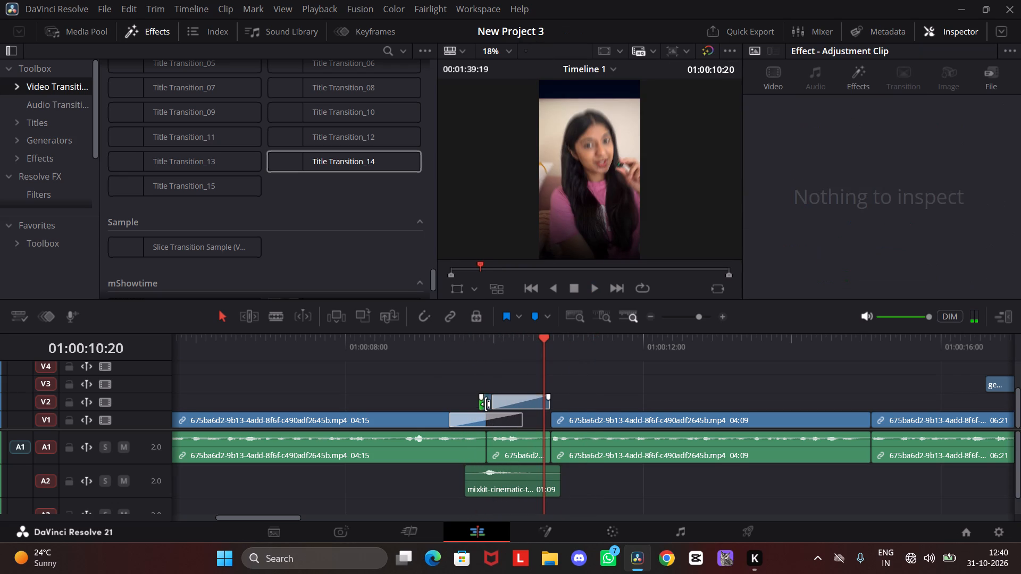
{"action": "left_click", "coordinate": [472, 418]}
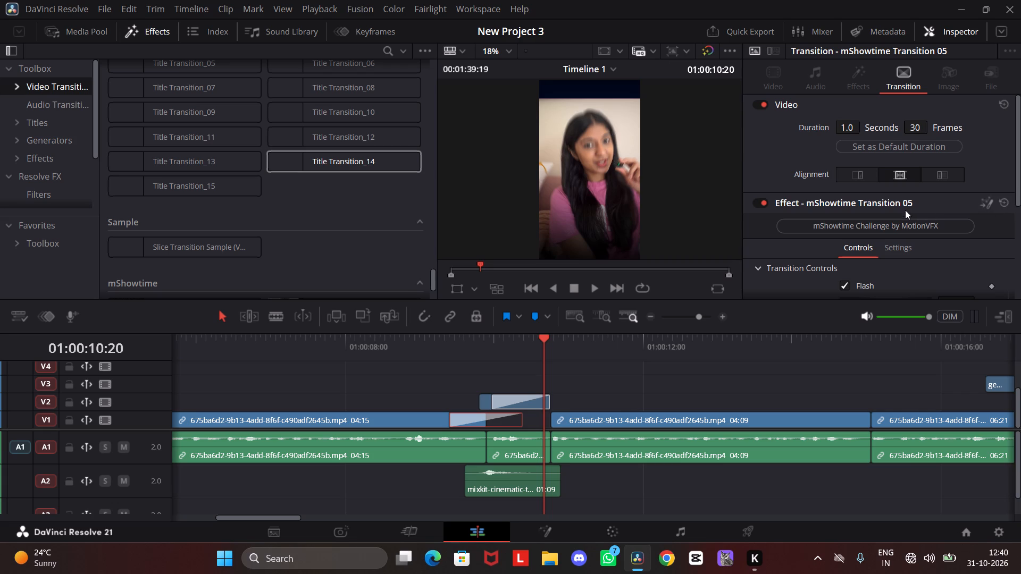
{"action": "scroll", "coordinate": [902, 216], "scroll_direction": "down", "scroll_amount": 2}
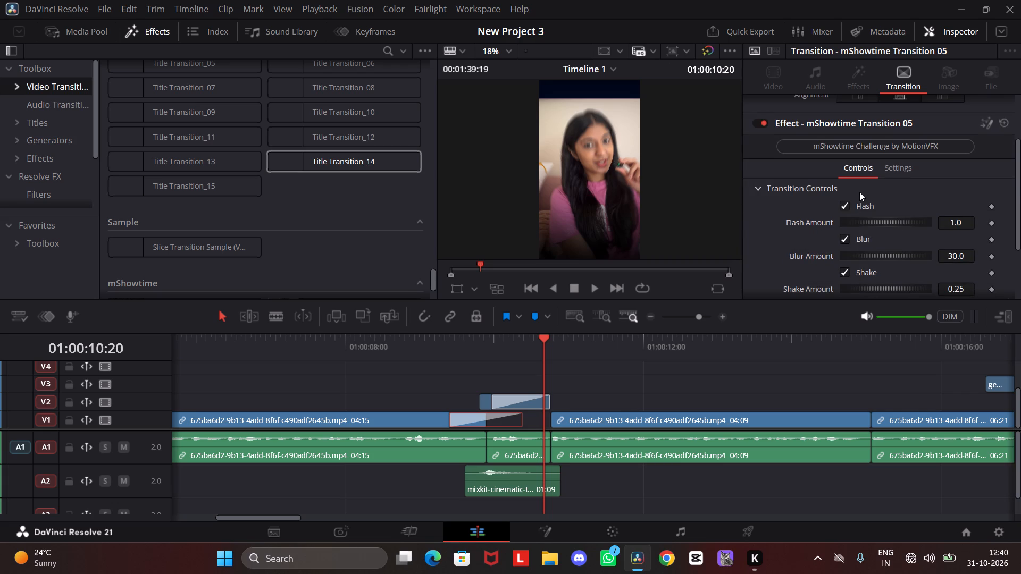
{"action": "scroll", "coordinate": [782, 200], "scroll_direction": "down", "scroll_amount": 4}
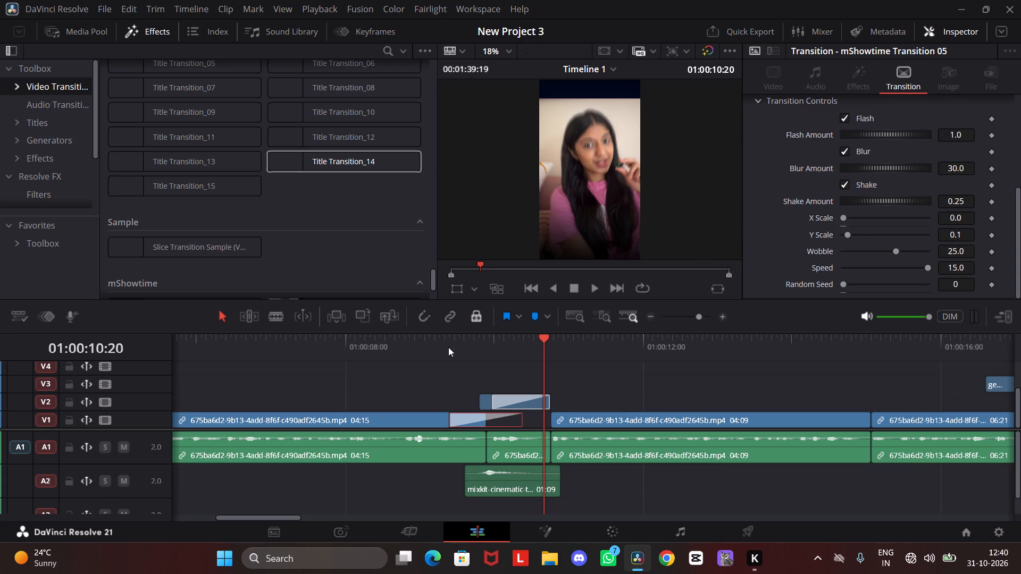
{"action": "left_click_drag", "start_coordinate": [490, 344], "coordinate": [473, 351]}
{"action": "key", "text": "space"}
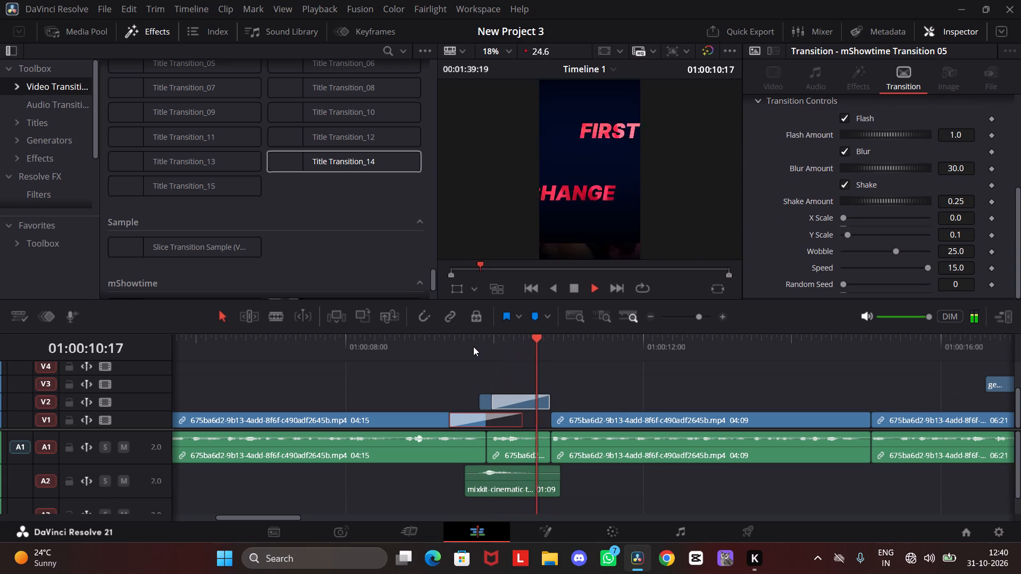
{"action": "key", "text": "space"}
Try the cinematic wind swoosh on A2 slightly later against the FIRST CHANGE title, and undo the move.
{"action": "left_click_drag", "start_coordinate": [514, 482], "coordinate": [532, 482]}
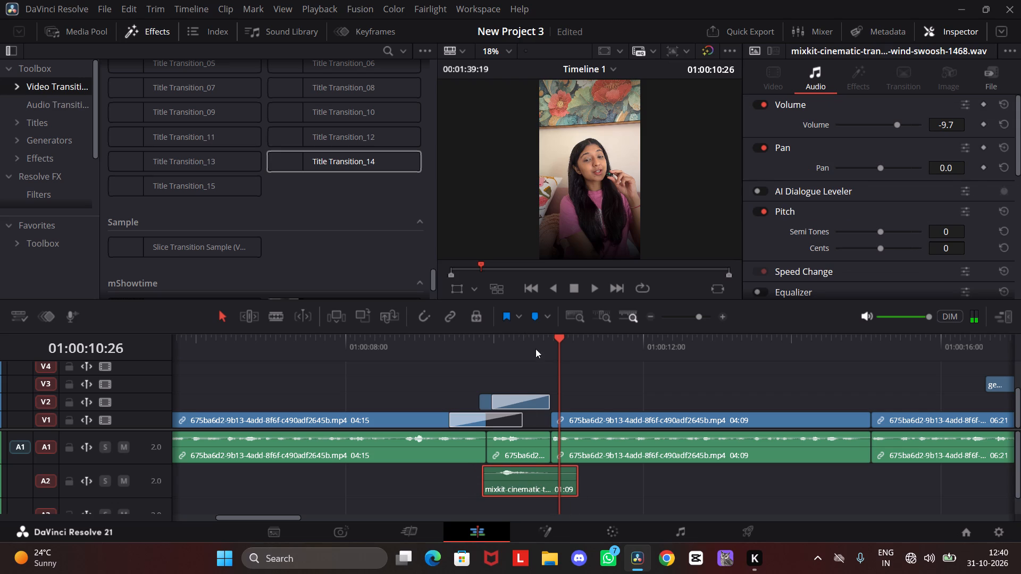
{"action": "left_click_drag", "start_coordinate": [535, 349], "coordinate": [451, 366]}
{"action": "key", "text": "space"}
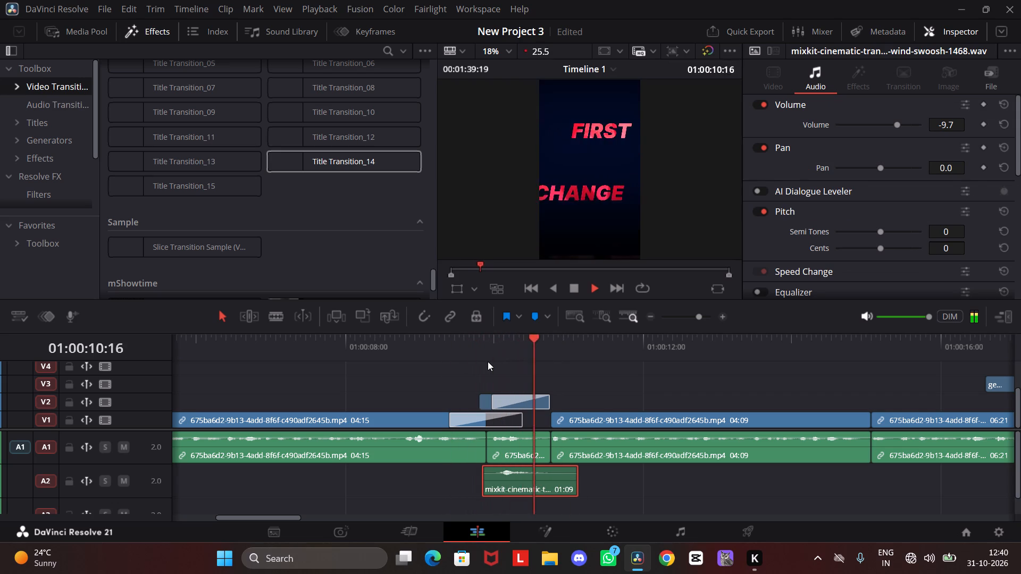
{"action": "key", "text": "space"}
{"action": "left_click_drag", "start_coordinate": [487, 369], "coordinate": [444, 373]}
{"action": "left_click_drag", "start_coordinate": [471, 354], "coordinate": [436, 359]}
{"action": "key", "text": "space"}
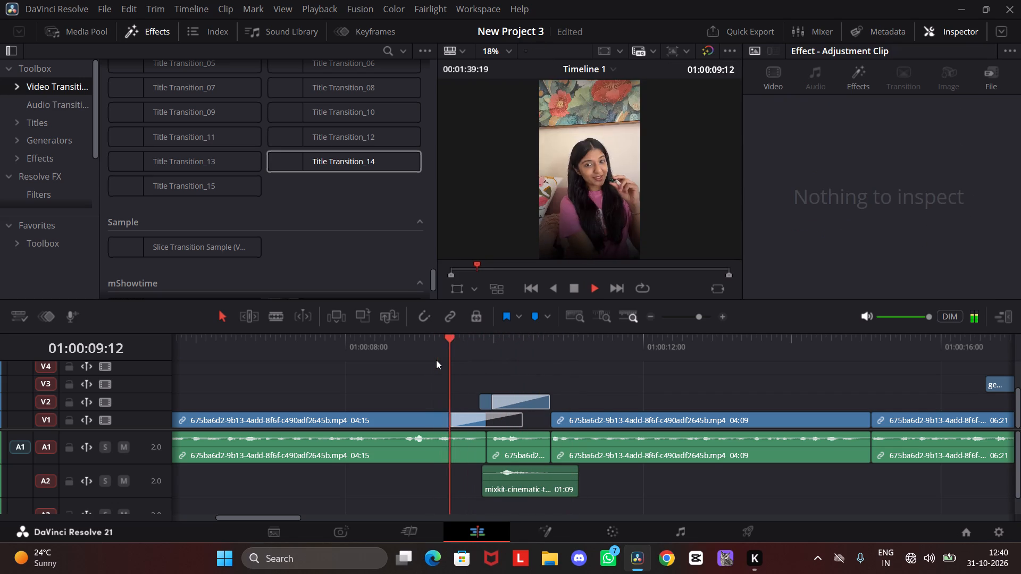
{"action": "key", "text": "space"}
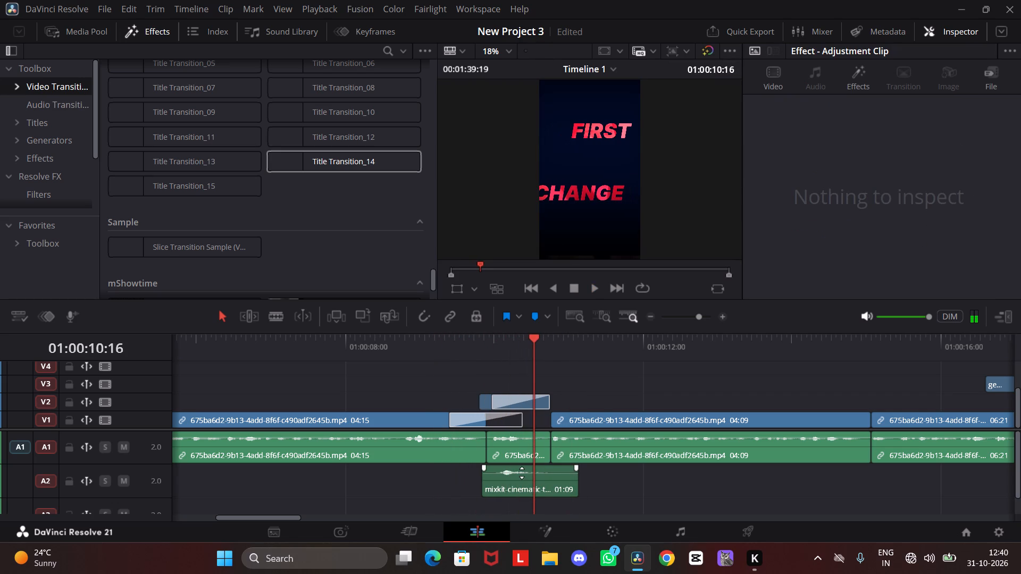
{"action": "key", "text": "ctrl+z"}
Replay the V1 transition and FIRST CHANGE title to check the timing of the swoosh on A2.
{"action": "left_click_drag", "start_coordinate": [515, 341], "coordinate": [456, 359]}
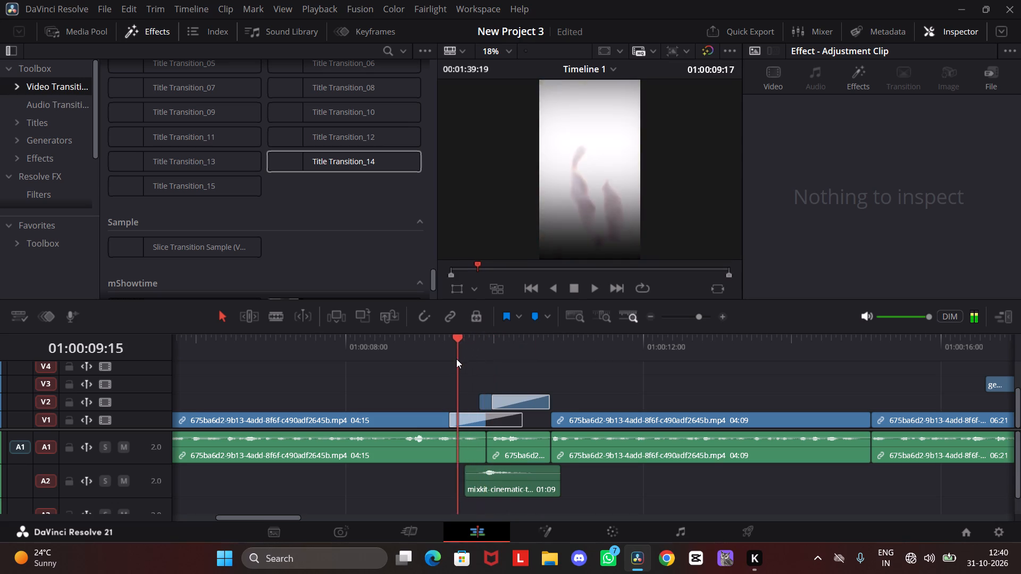
{"action": "key", "text": "space"}
{"action": "key", "text": "space"}
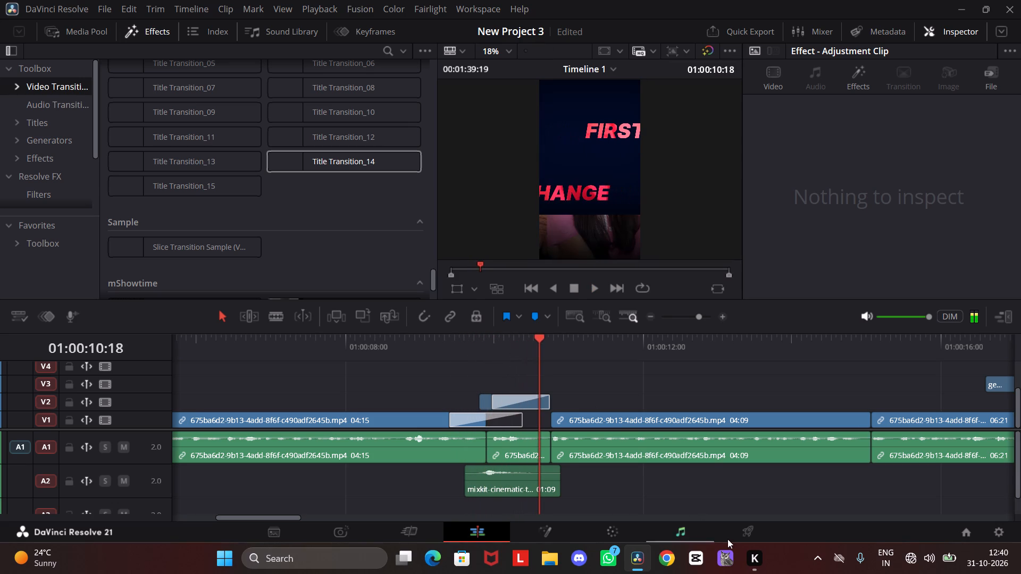